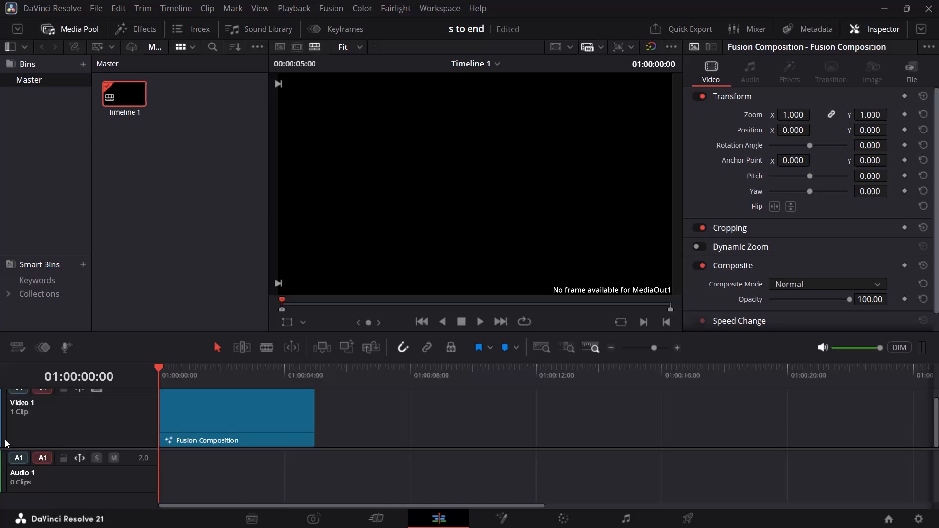
Open the Fusion Composition clip from the timeline on the Fusion page.
left_click(281, 426)
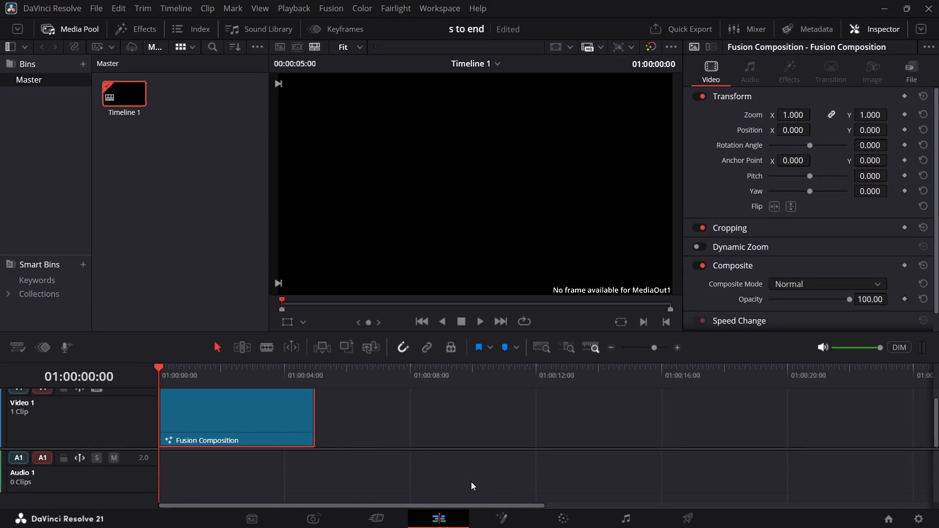
left_click(501, 515)
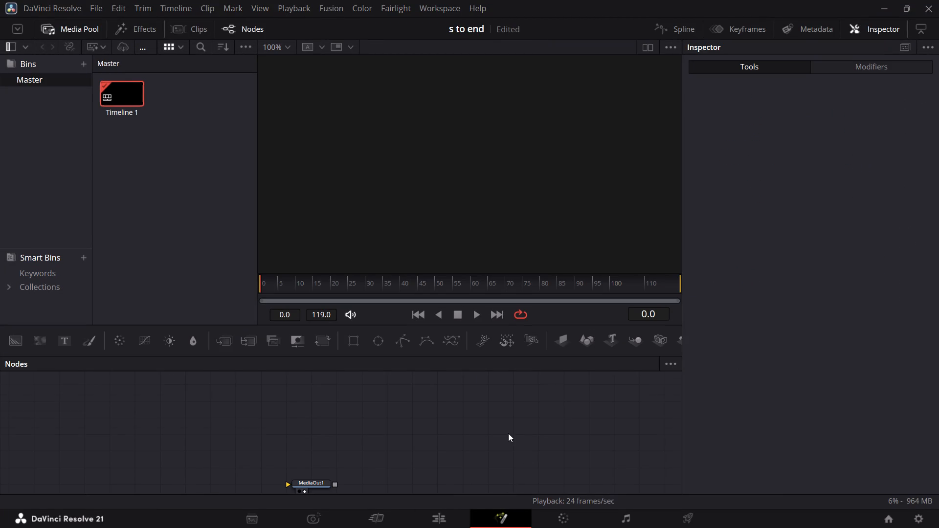
Add a Background node, connect its output to MediaOut1, and place MediaOut1 well apart, roughly level with the Background node.
scroll(508, 433, "down", 1)
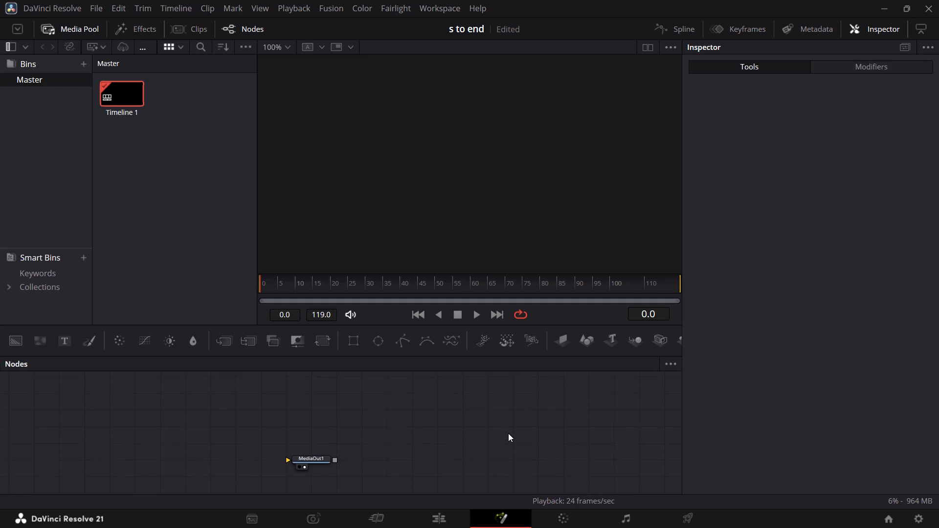
scroll(508, 433, "down", 1)
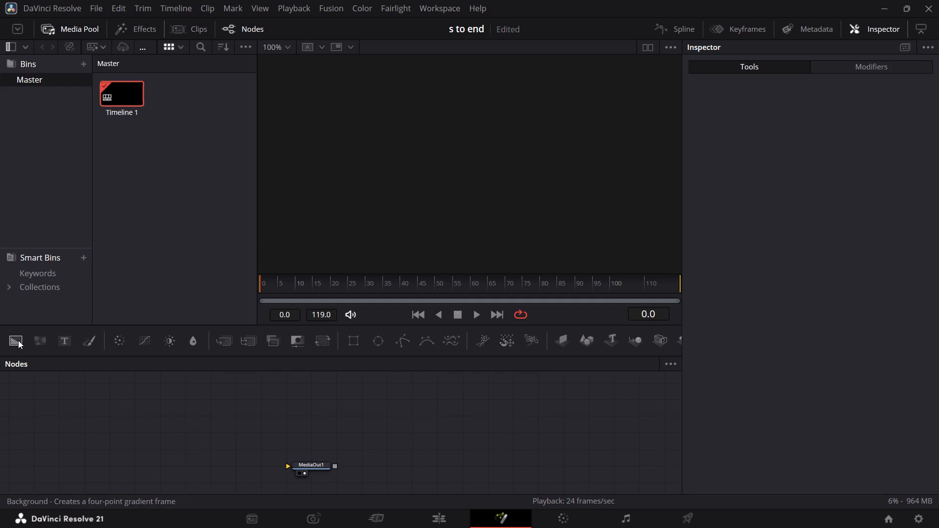
left_click_drag(18, 340, 117, 458)
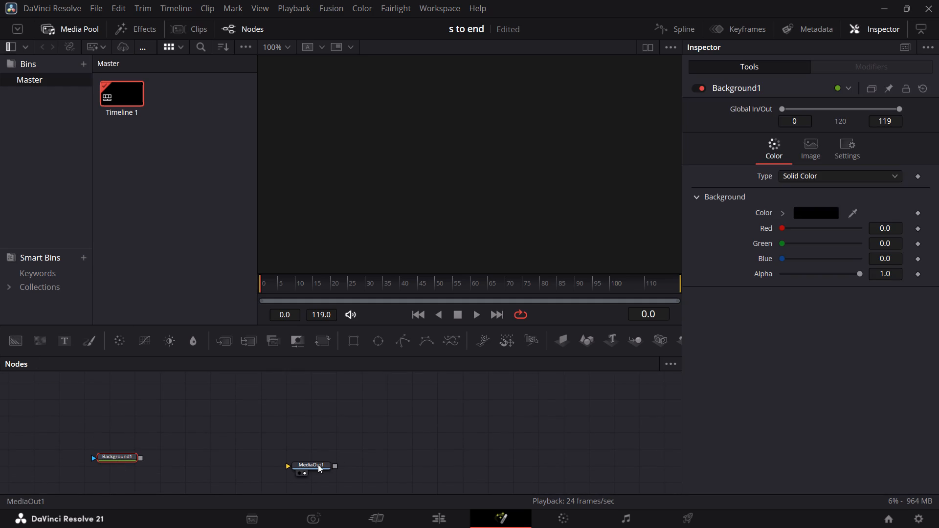
left_click_drag(318, 464, 512, 445)
left_click_drag(138, 457, 485, 445)
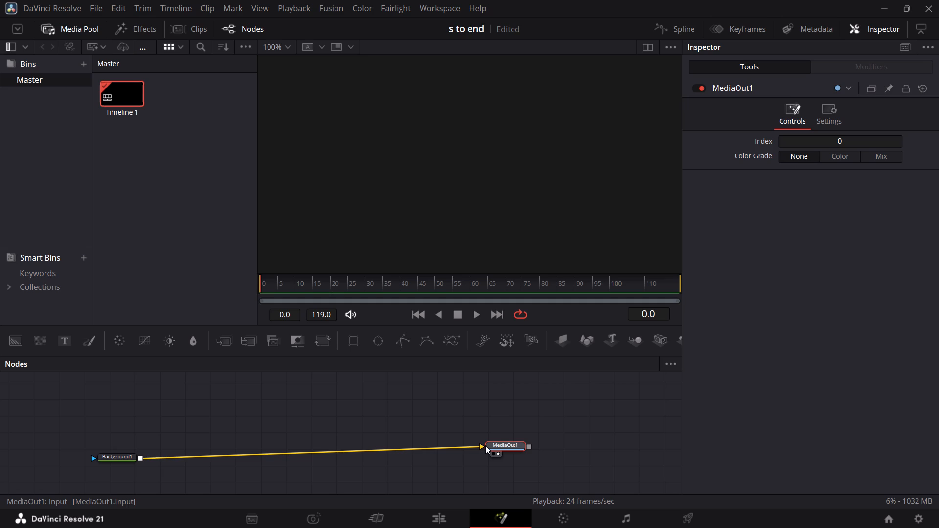
left_click_drag(515, 442, 521, 457)
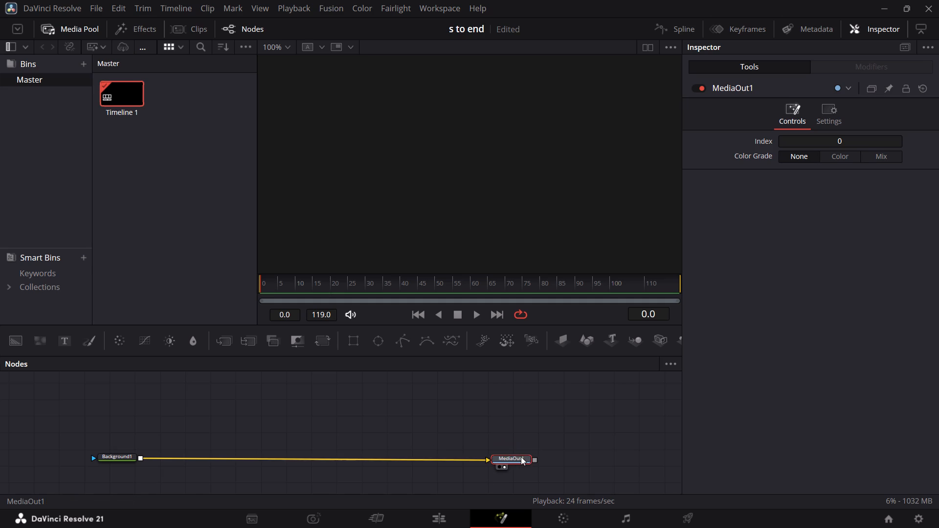
left_click_drag(521, 457, 520, 454)
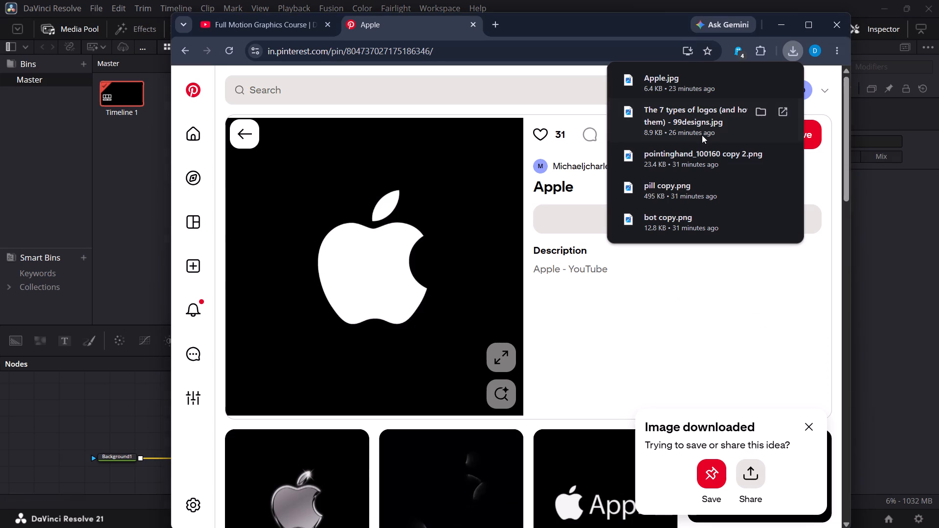
Switch to Pinterest in Chrome and search for "nature background".
left_click(179, 43)
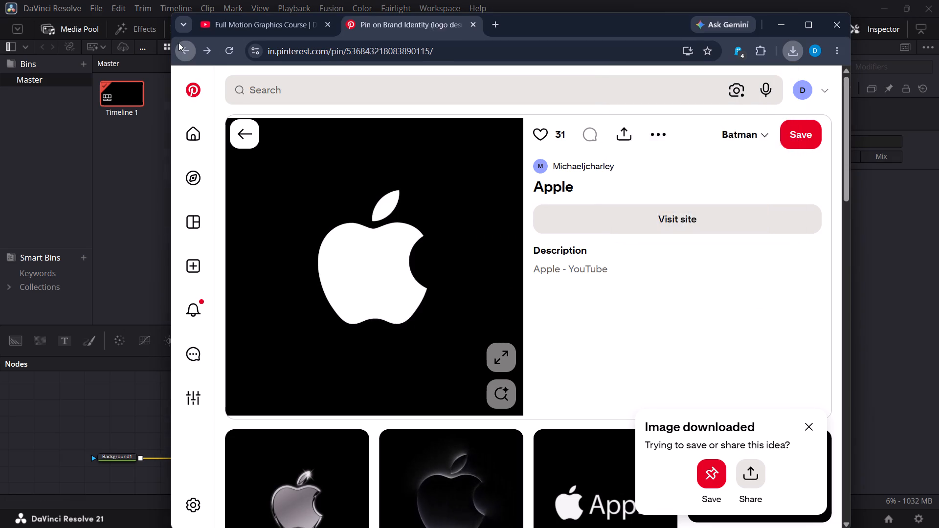
left_click(457, 84)
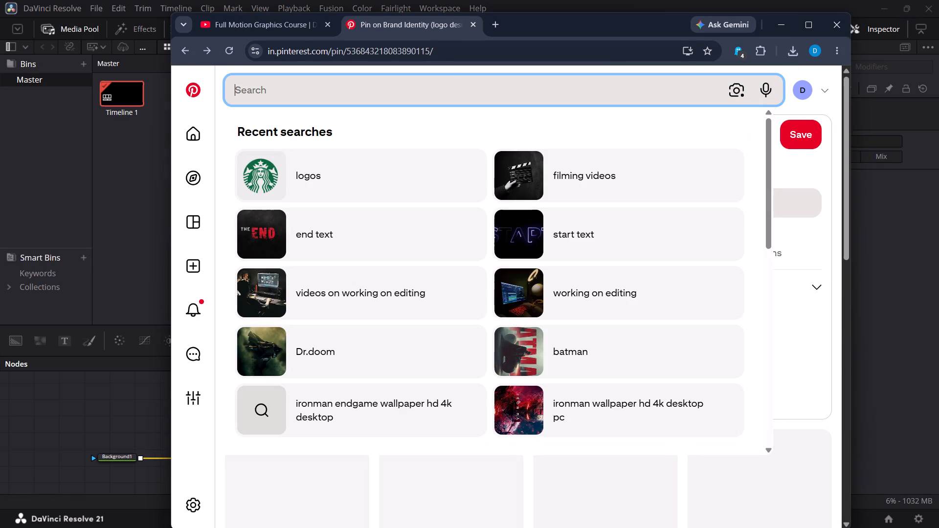
type("natue")
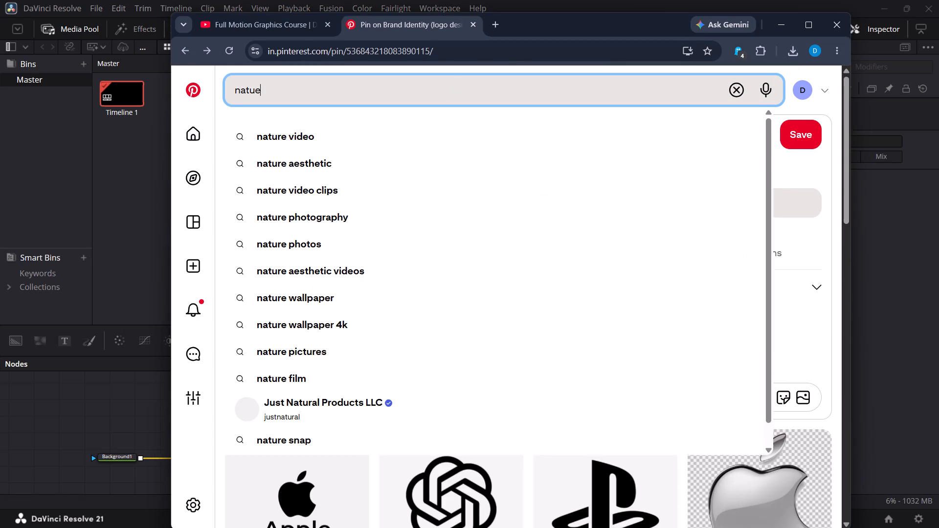
key("BackSpace")
type("re")
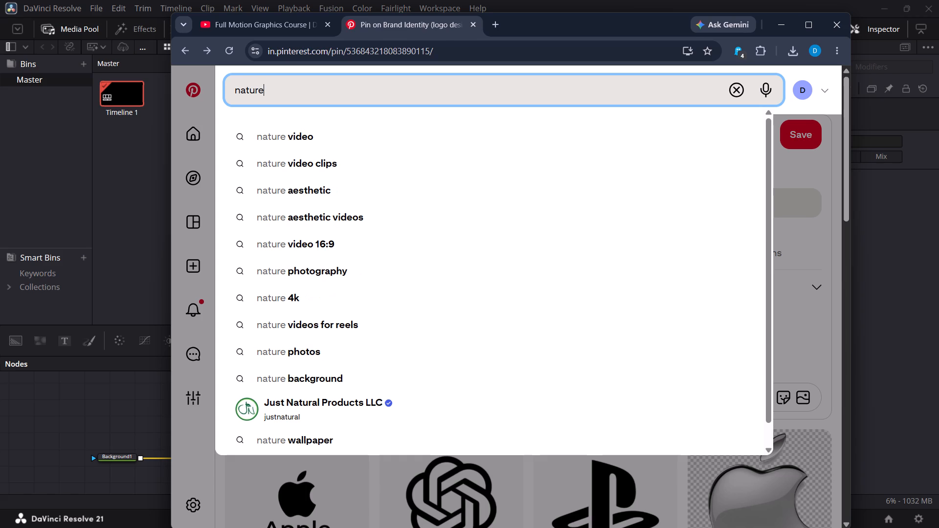
key("space")
type("back")
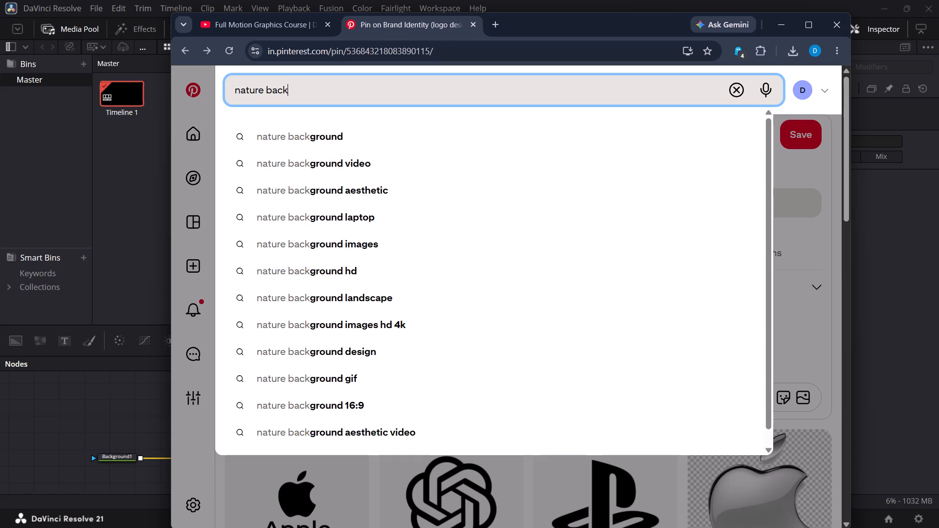
type("gr")
left_click(363, 159)
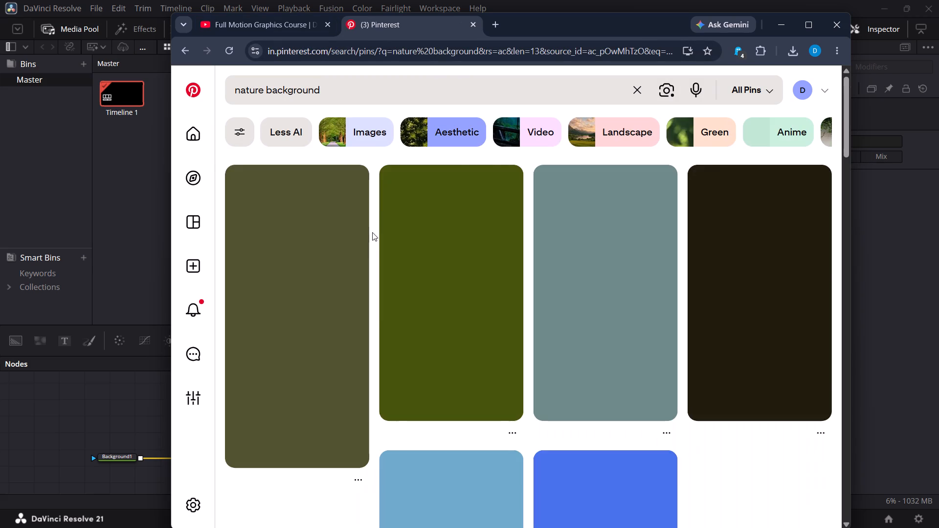
Browse the nature background results, examining the grassy hills pin, the mountain valley pin and its related images, and return to the results.
scroll(454, 326, "down", 1)
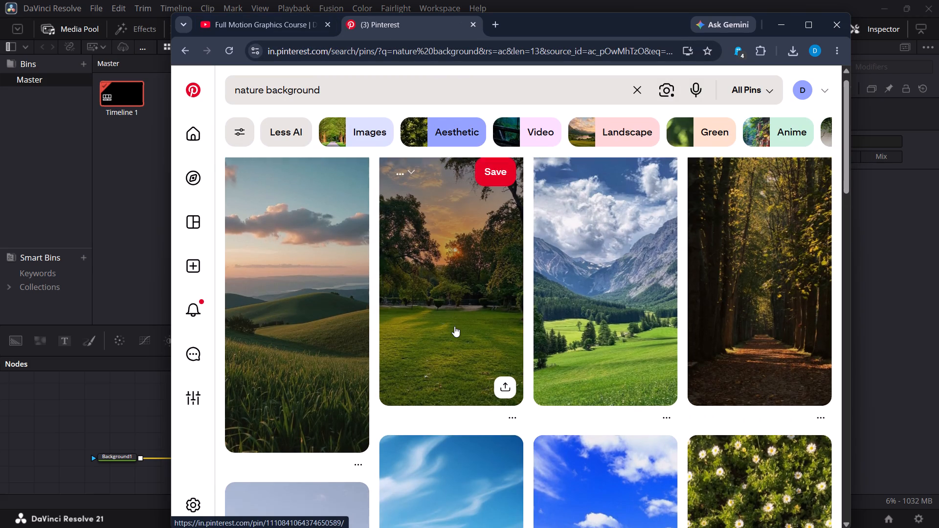
scroll(454, 326, "down", 1)
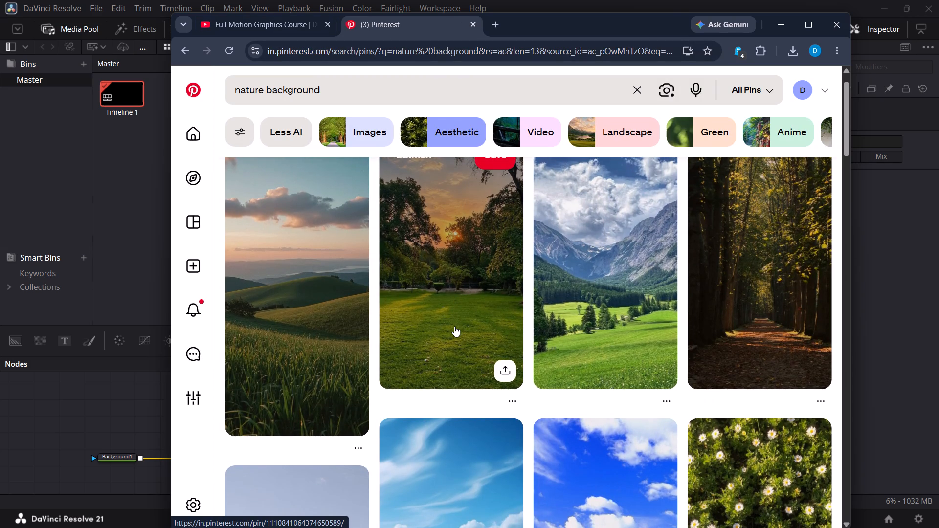
scroll(454, 326, "down", 1)
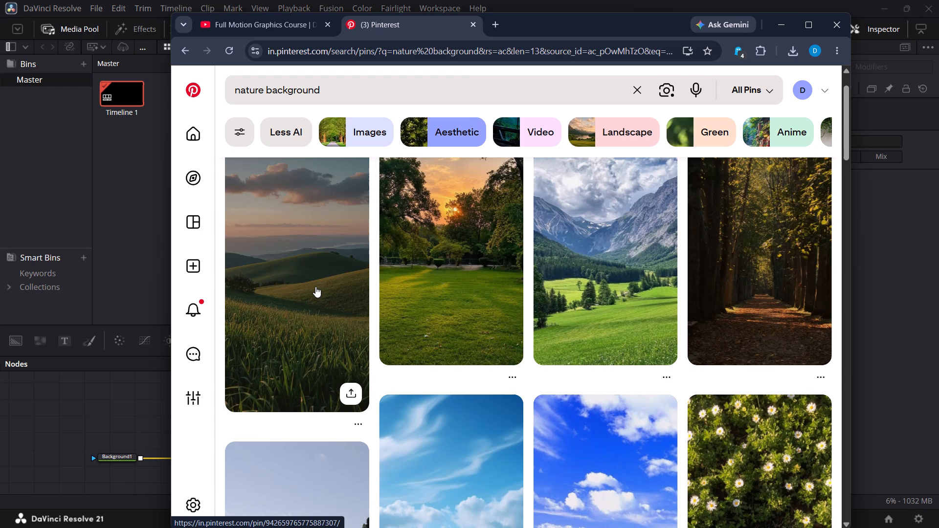
left_click(315, 286)
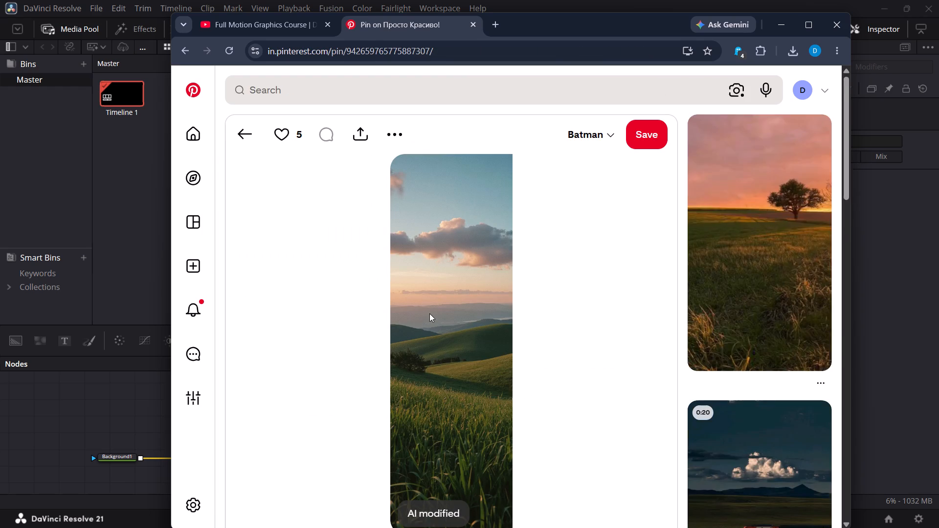
scroll(357, 228, "up", 1)
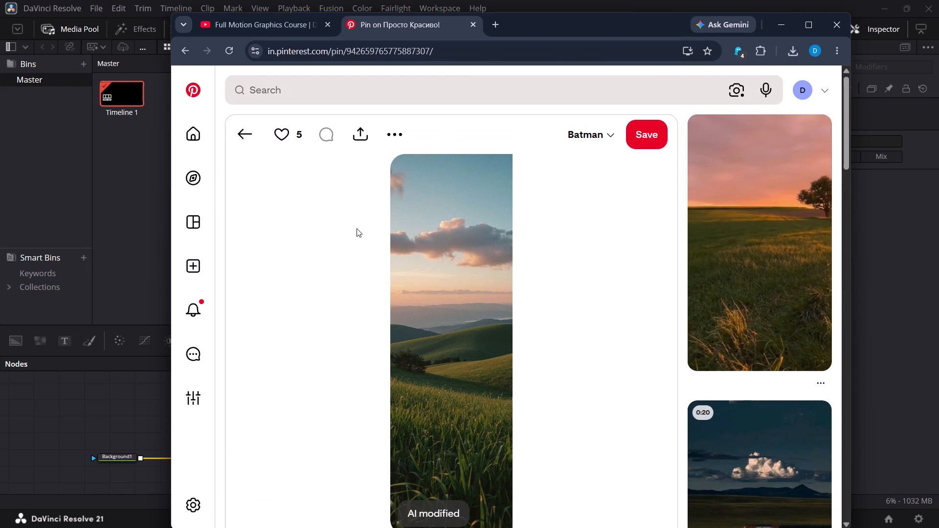
left_click(248, 138)
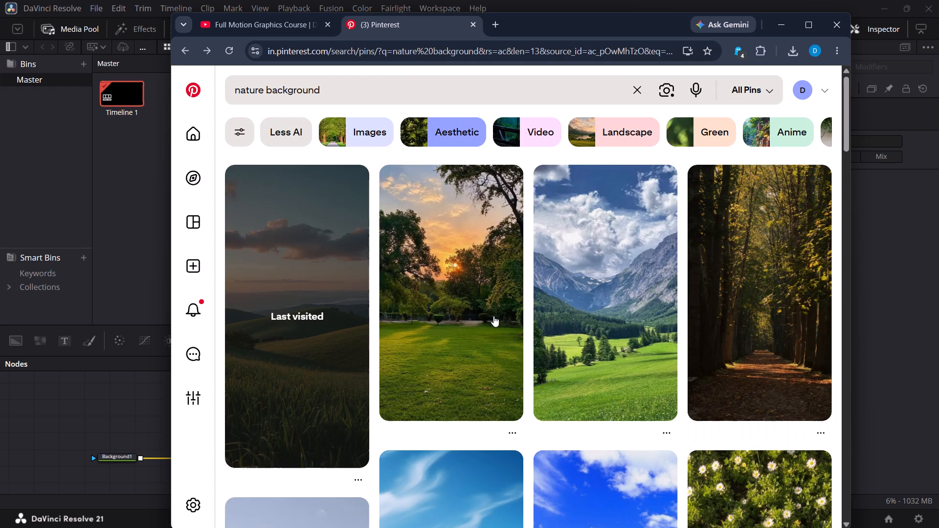
left_click(609, 326)
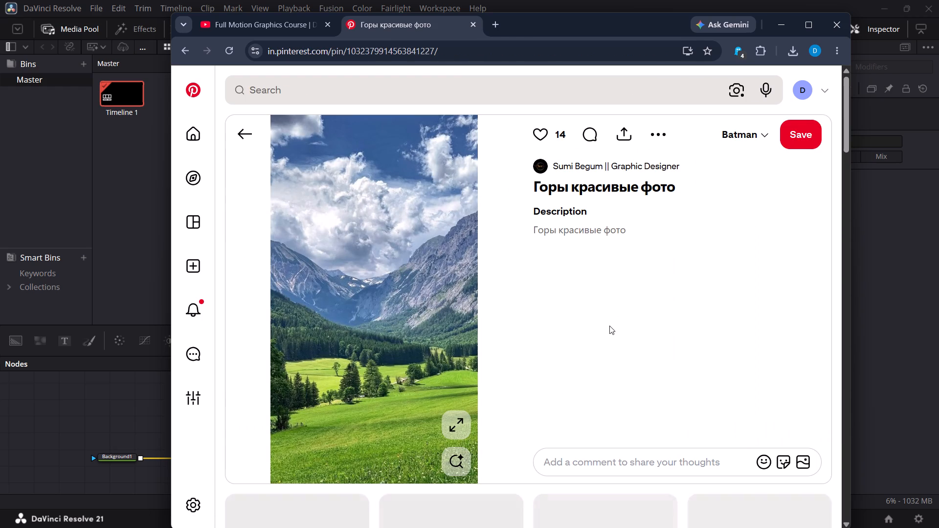
scroll(591, 239, "down", 5)
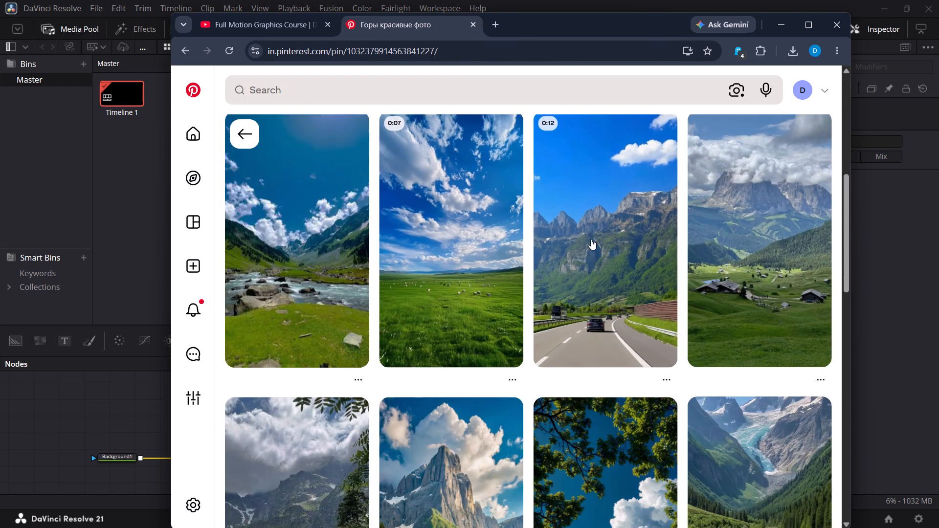
scroll(591, 239, "down", 6)
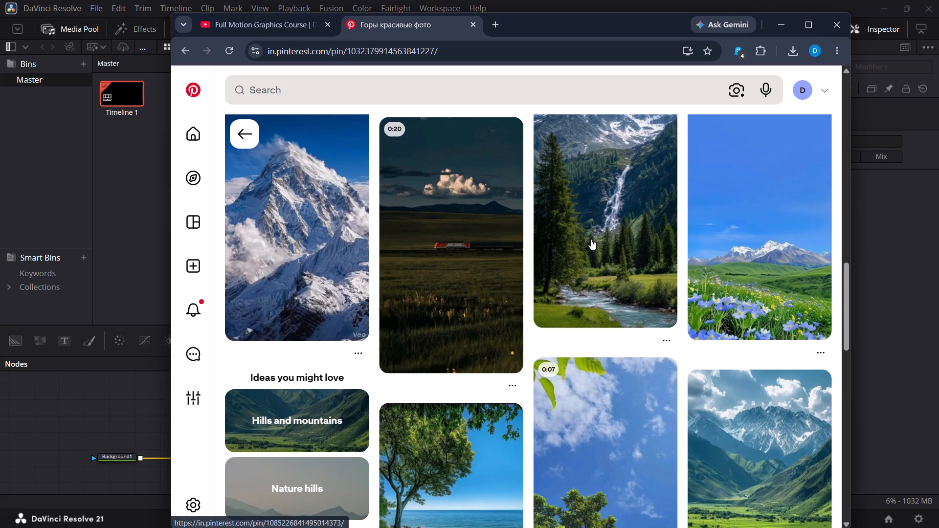
scroll(591, 239, "down", 4)
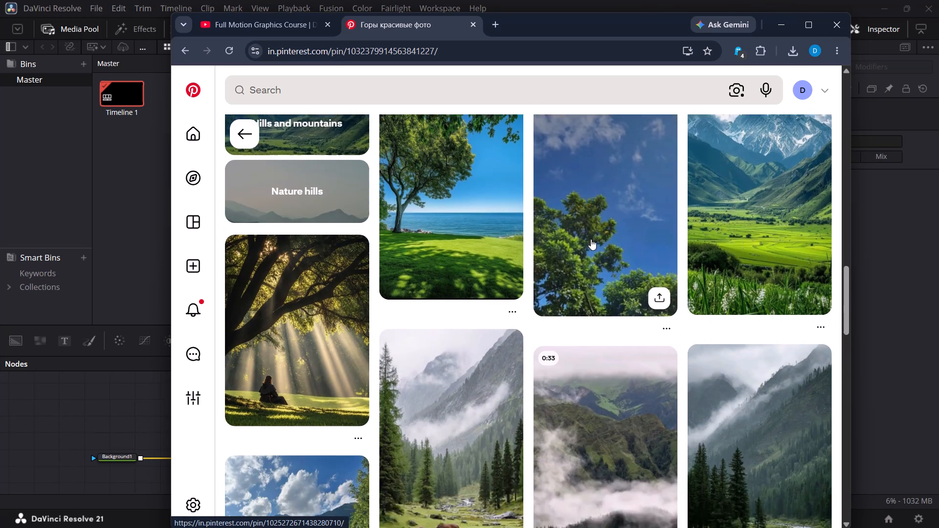
scroll(591, 239, "down", 4)
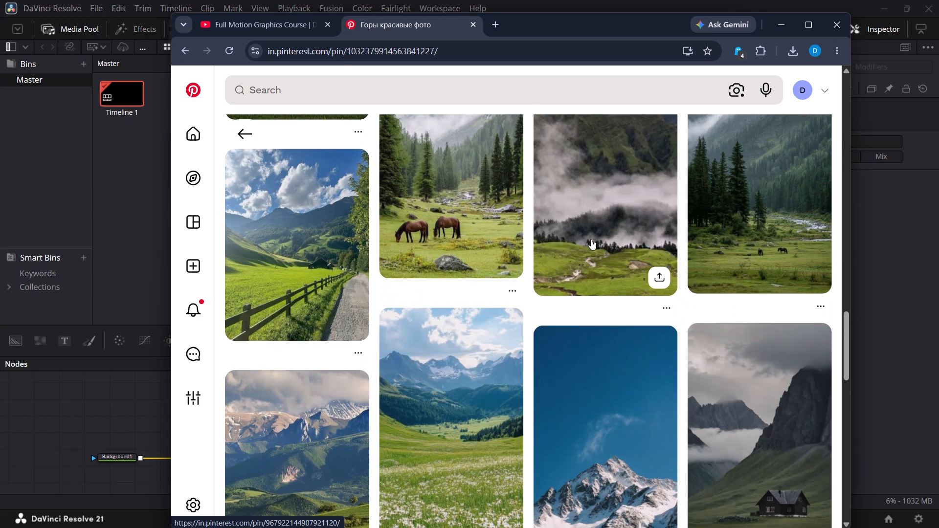
scroll(591, 239, "up", 8)
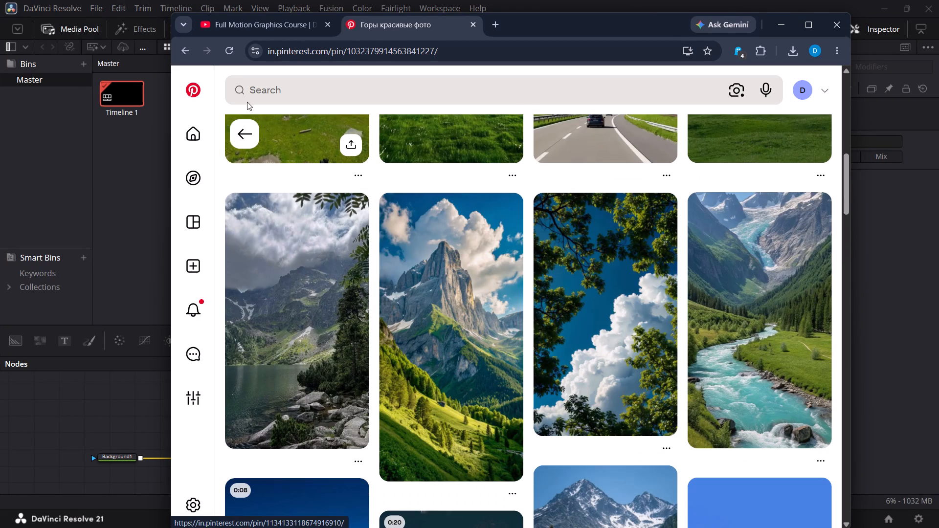
left_click(247, 127)
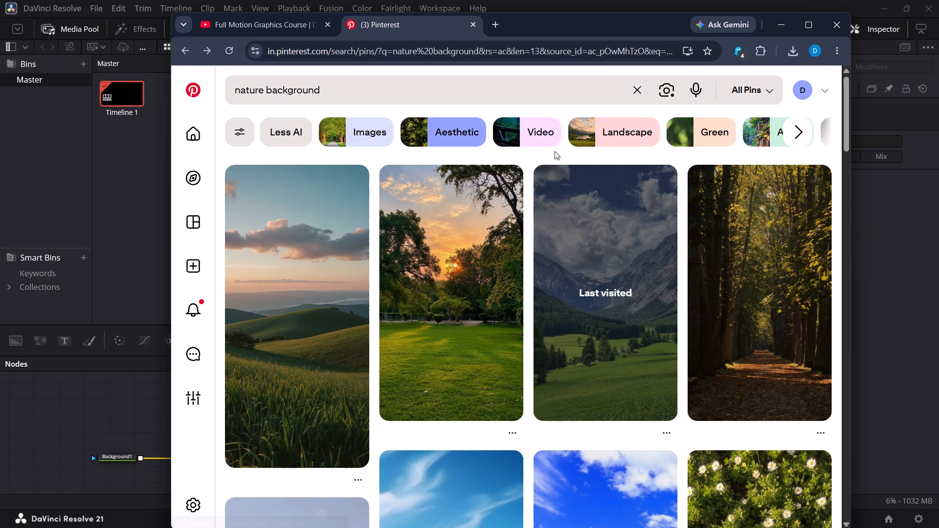
Narrow the Pinterest search to "nature background images".
scroll(367, 131, "left", 1)
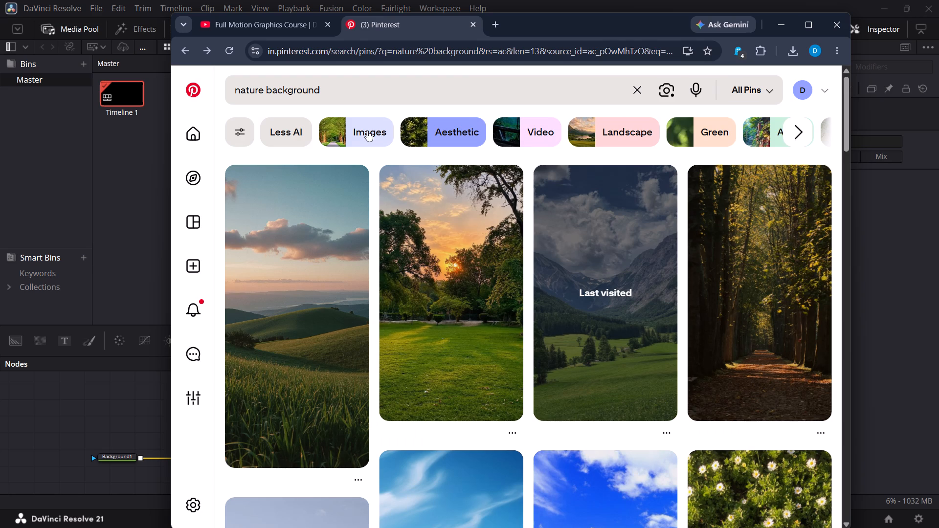
scroll(367, 131, "left", 1)
left_click(367, 131)
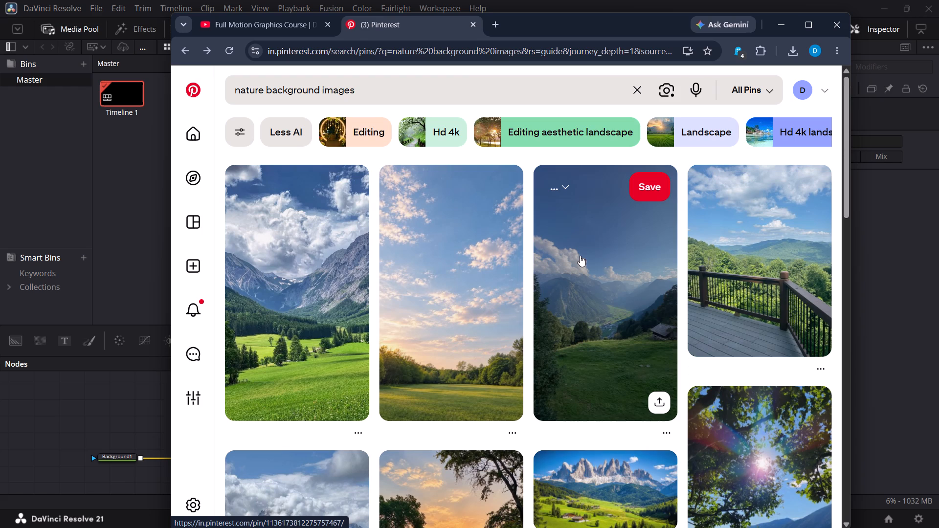
Examine the mountain valley pin with the hut, return to the results and browse the nature background images for a suitable picture.
left_click(580, 256)
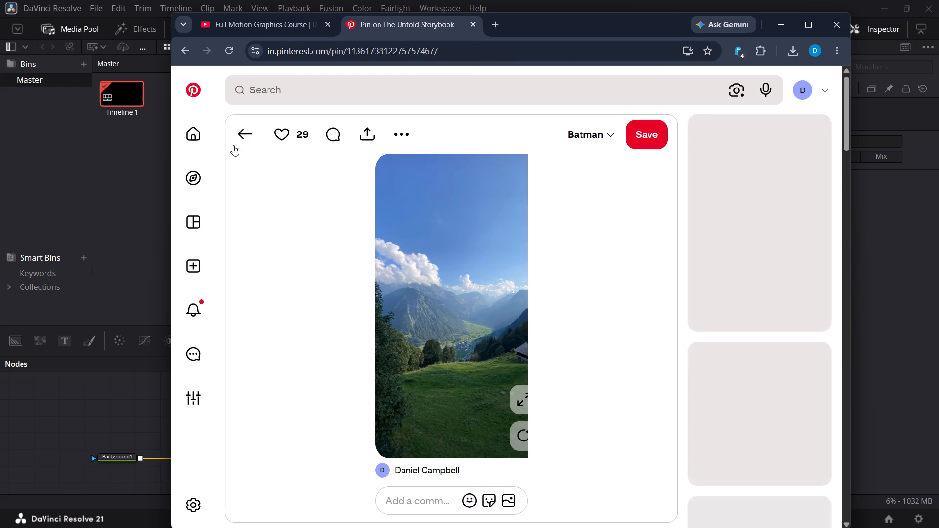
left_click(233, 142)
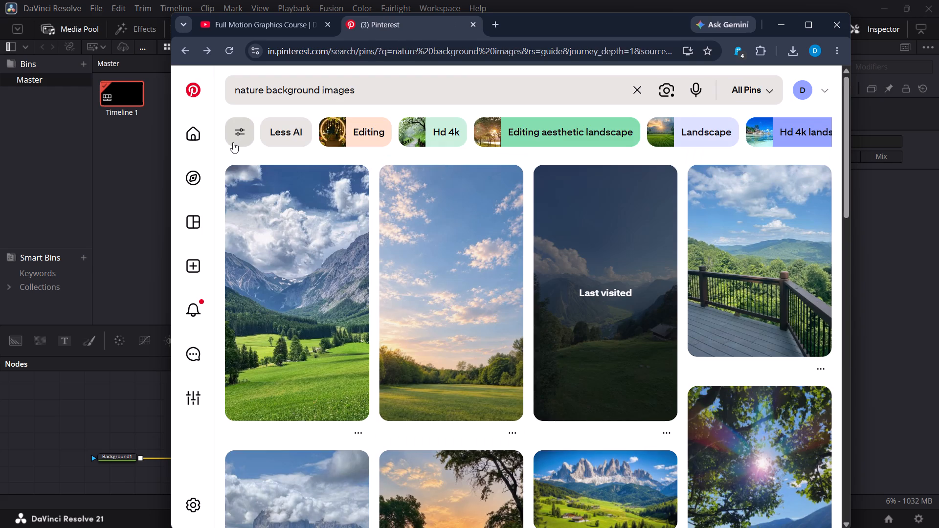
scroll(392, 230, "down", 4)
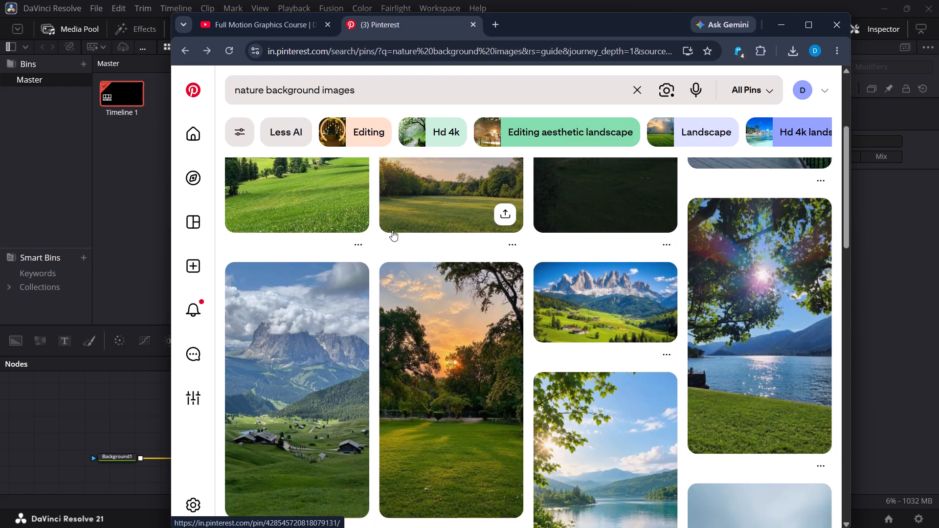
scroll(392, 230, "down", 1)
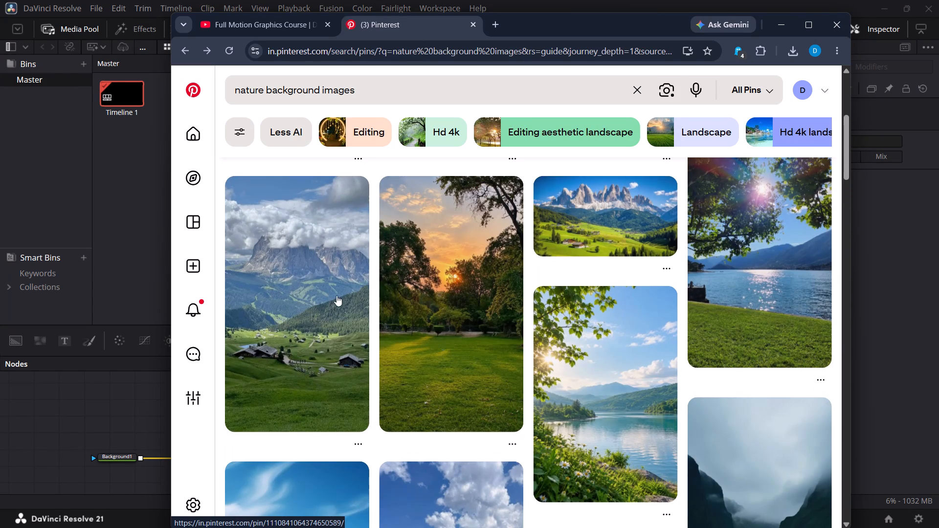
scroll(323, 304, "down", 6)
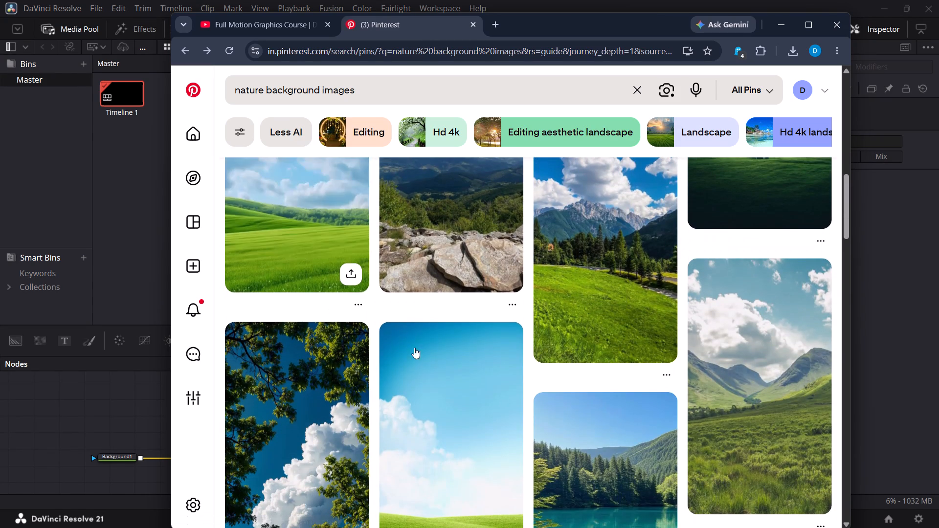
scroll(545, 416, "down", 7)
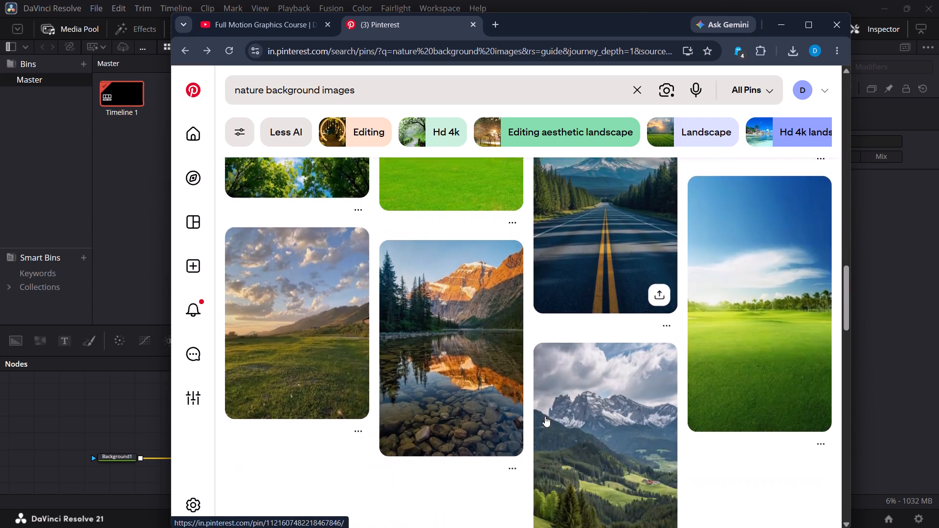
scroll(545, 416, "down", 5)
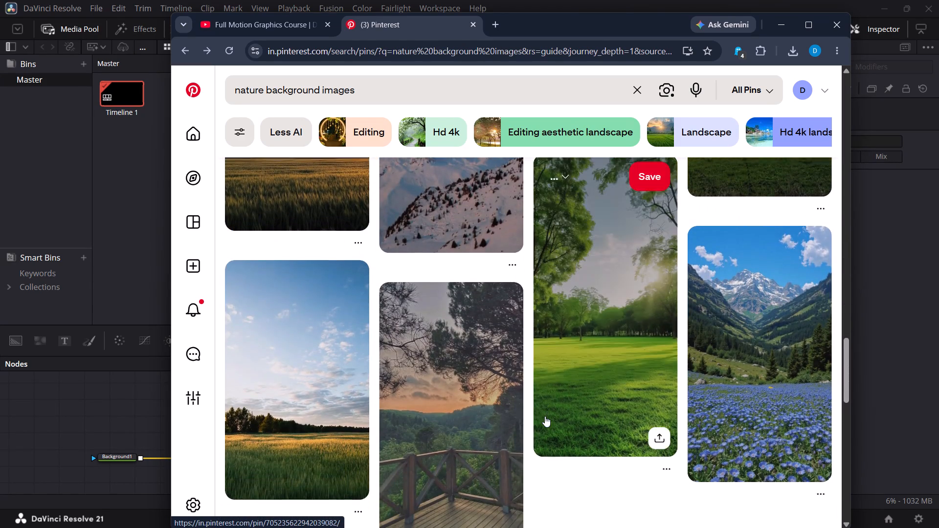
scroll(545, 416, "down", 1)
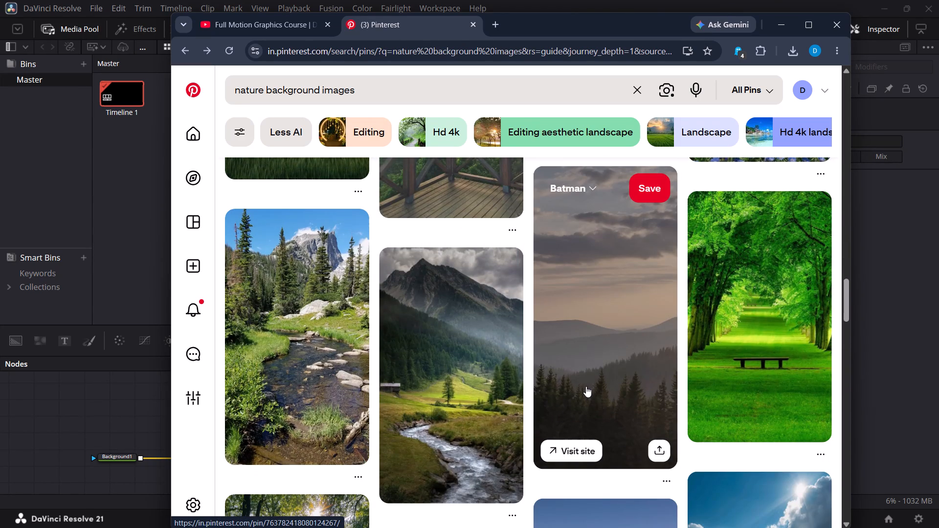
scroll(563, 374, "down", 5)
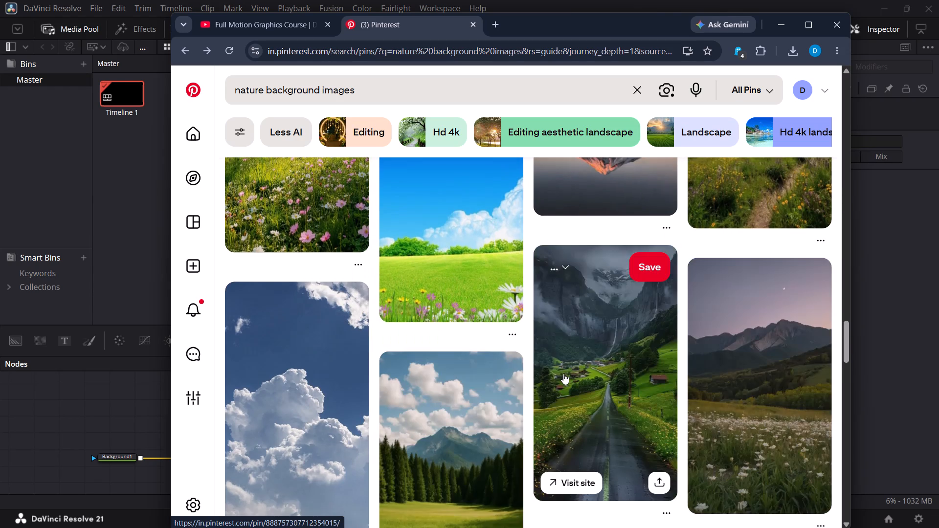
scroll(563, 374, "down", 4)
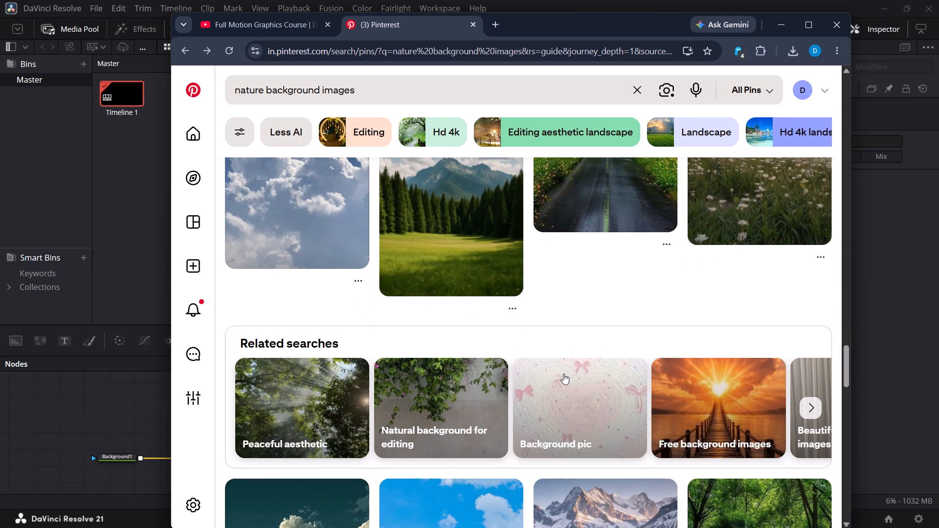
scroll(563, 374, "down", 4)
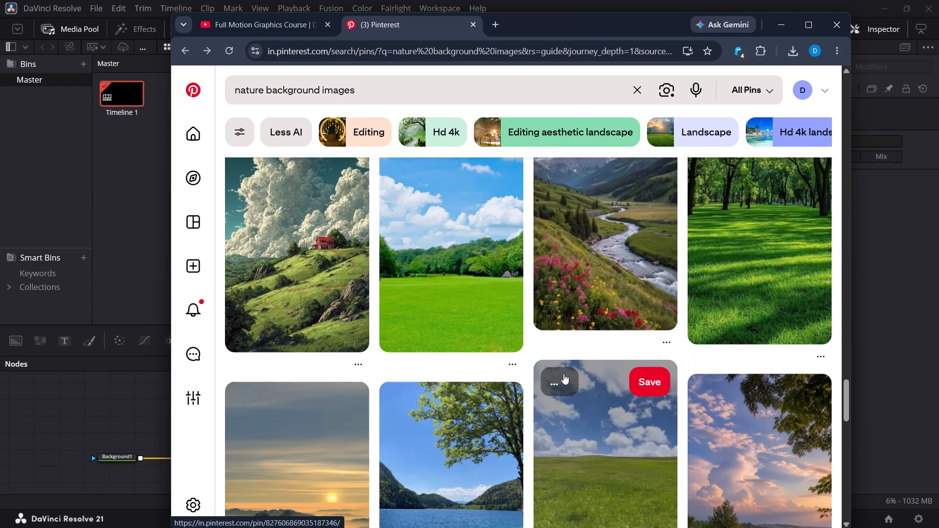
scroll(563, 374, "down", 1)
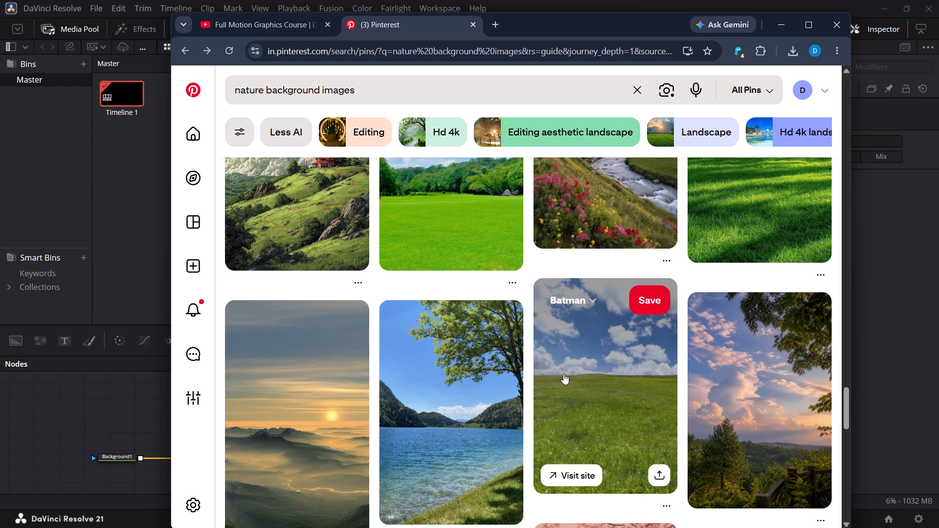
scroll(563, 374, "down", 3)
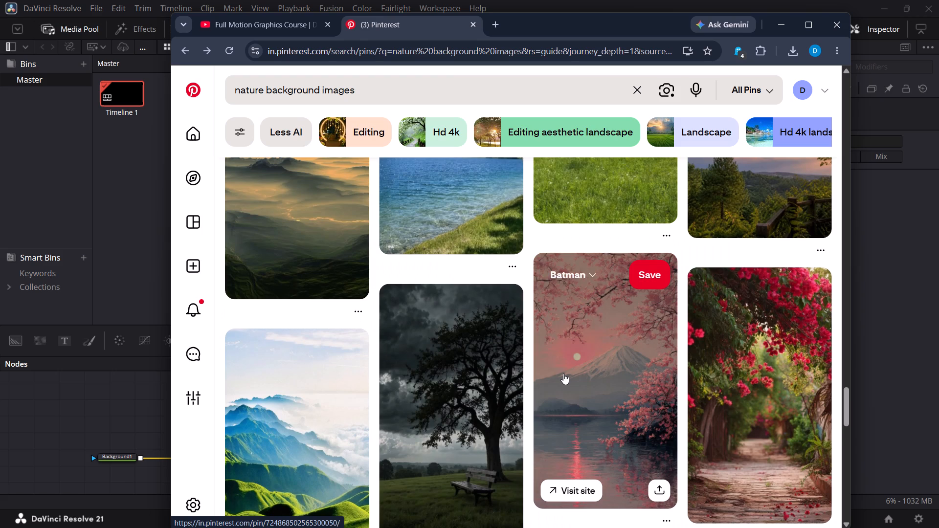
scroll(563, 374, "down", 6)
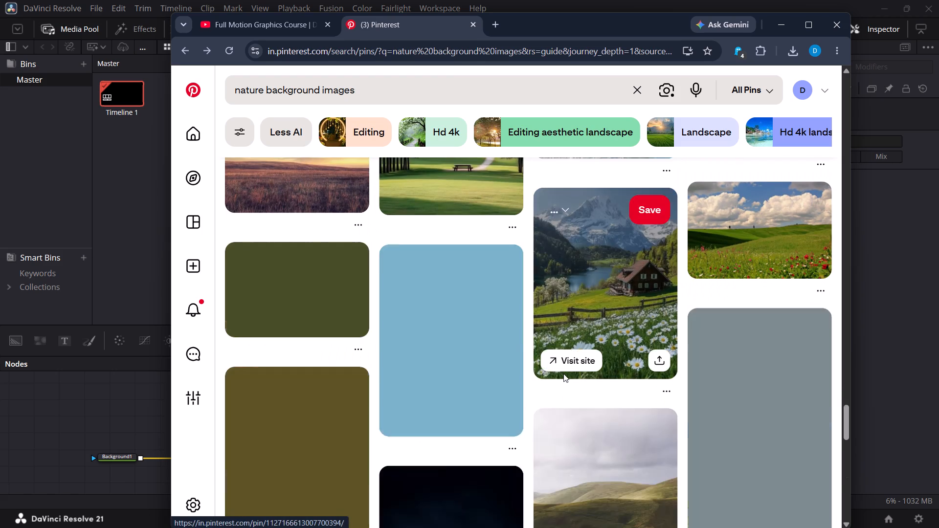
scroll(563, 374, "down", 1)
scroll(563, 374, "up", 6)
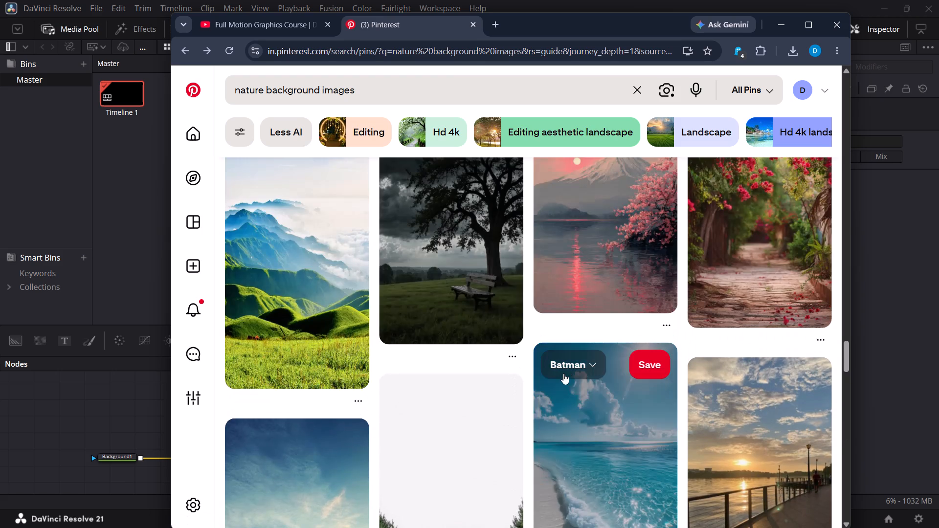
scroll(563, 374, "up", 2)
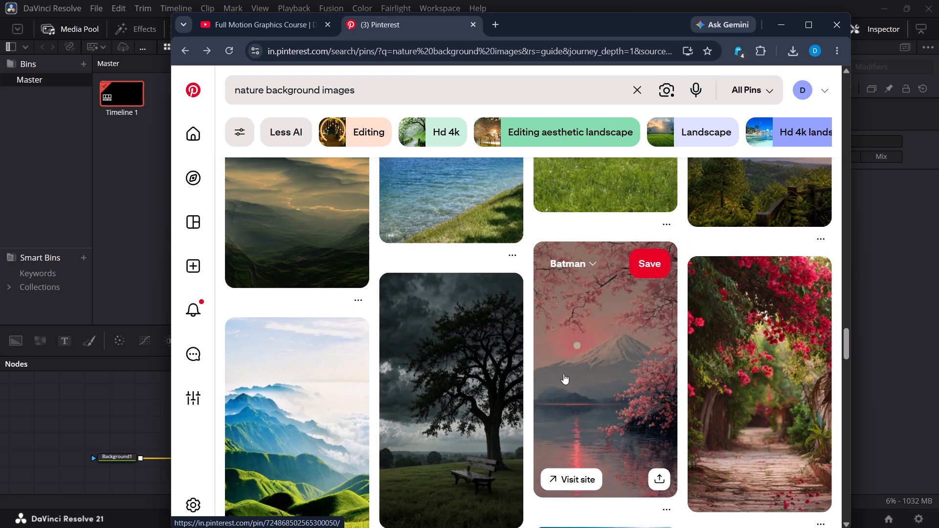
Narrow the Pinterest search to "nature background images landscape" and browse the results for a suitable wide picture.
left_click(702, 144)
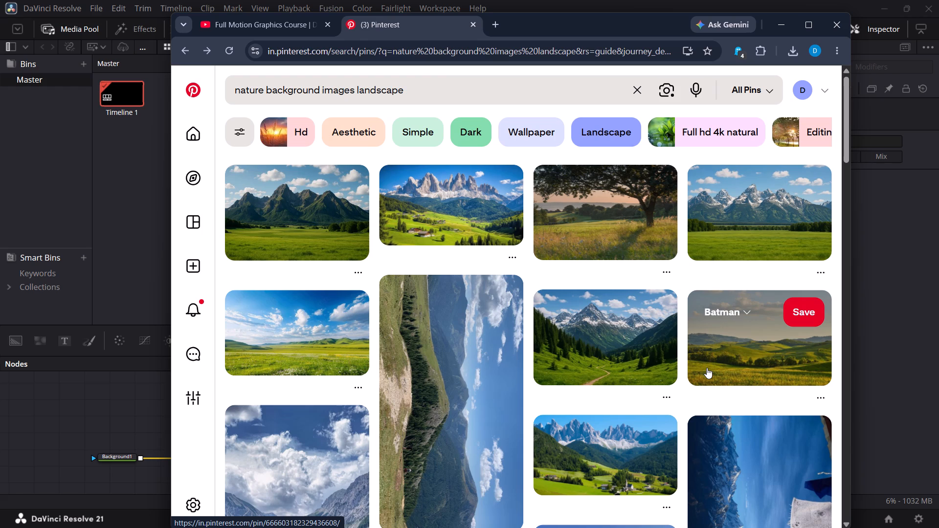
scroll(578, 448, "down", 4)
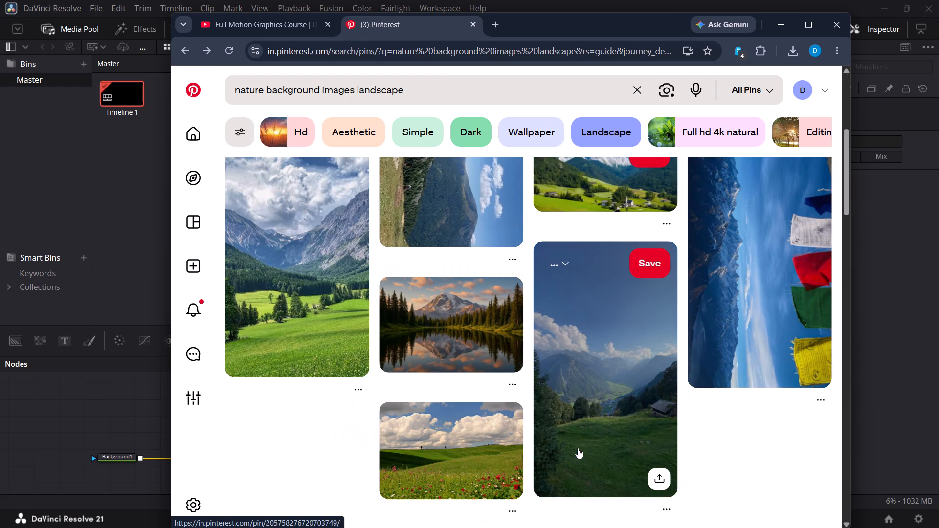
scroll(578, 448, "down", 4)
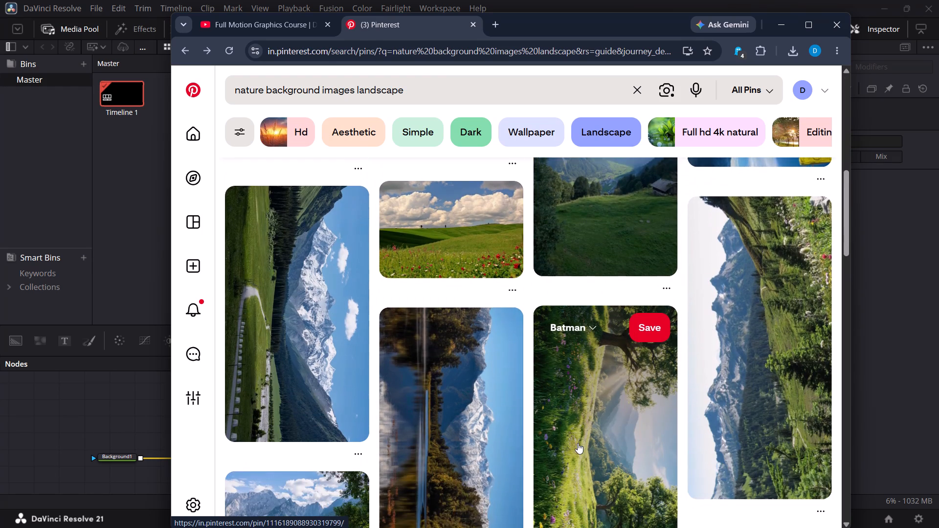
scroll(578, 443, "down", 5)
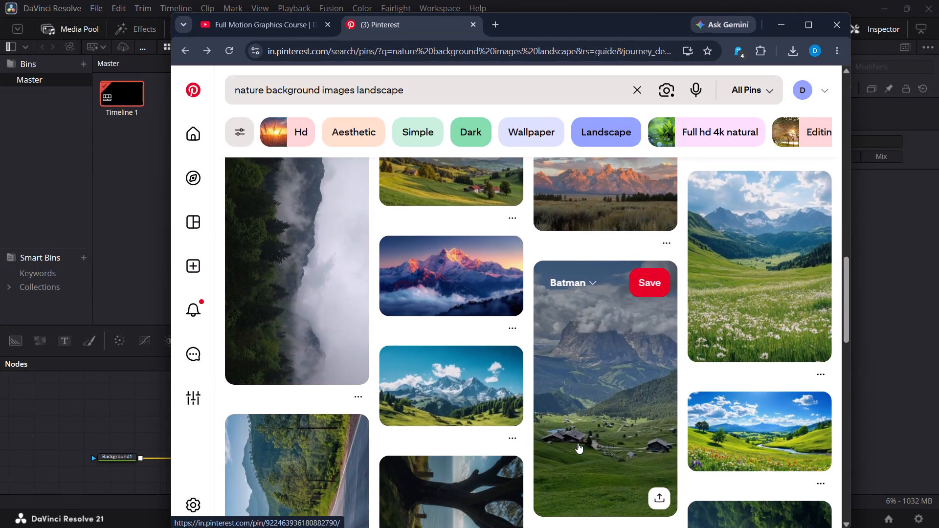
scroll(578, 443, "down", 2)
scroll(578, 443, "up", 5)
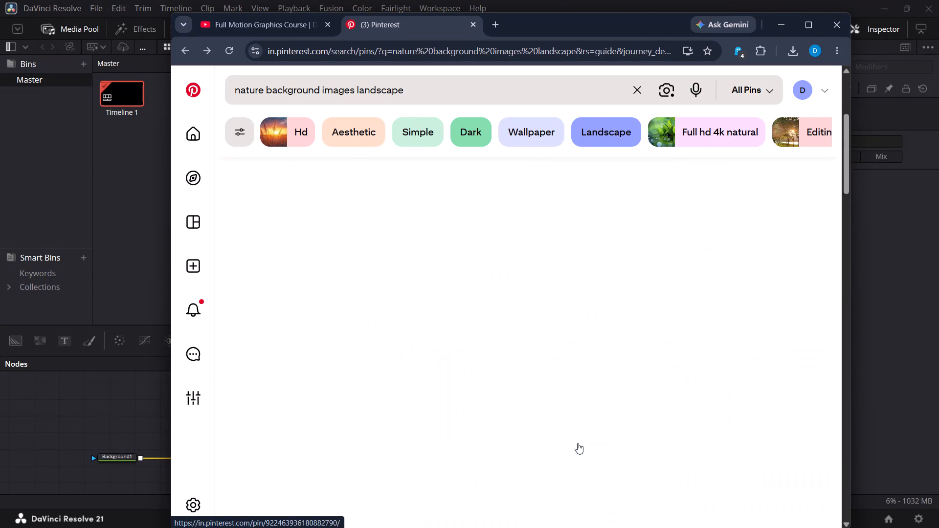
scroll(578, 443, "up", 9)
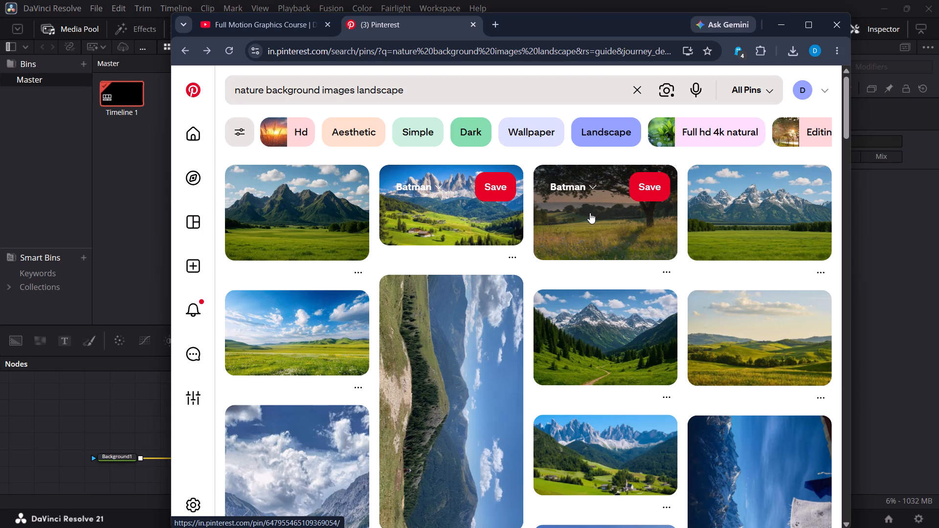
scroll(406, 355, "down", 4)
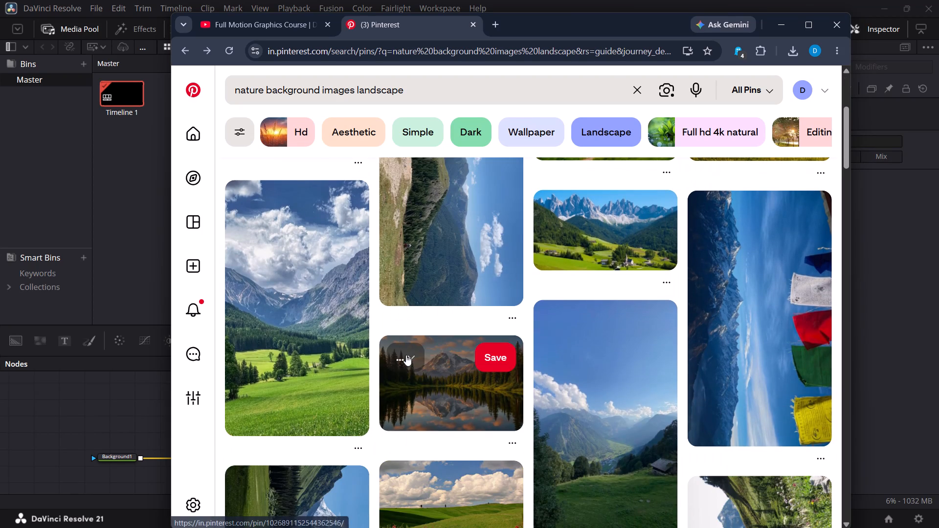
scroll(671, 369, "down", 3)
scroll(671, 369, "up", 2)
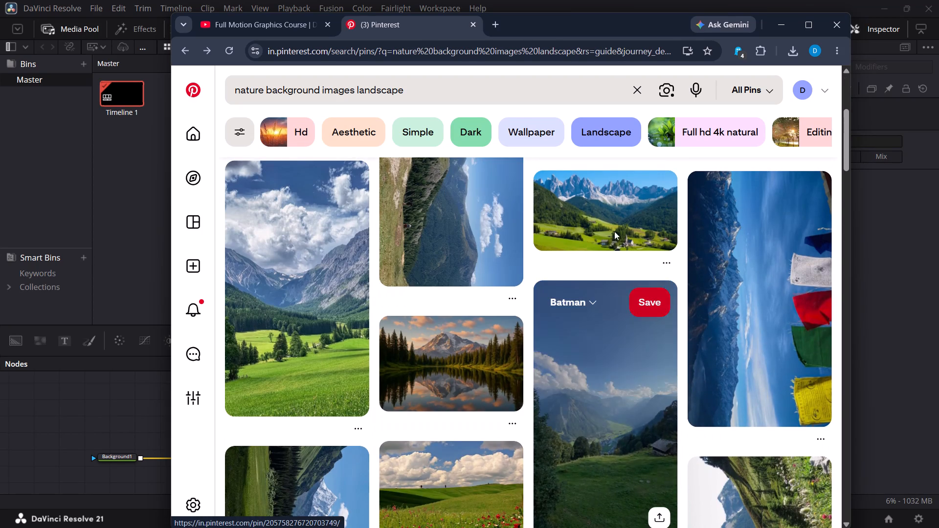
Download the image of the green alpine valley with a village church beneath jagged mountains.
left_click(604, 214)
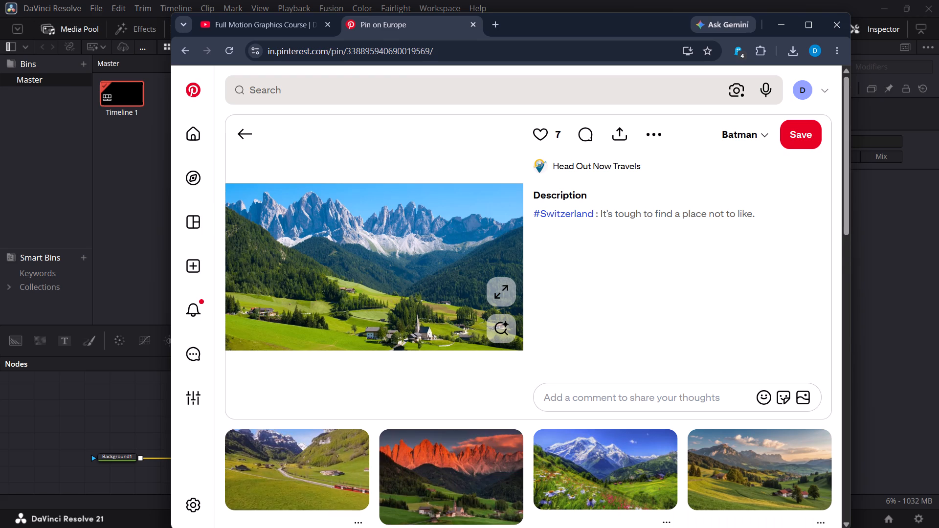
left_click(660, 132)
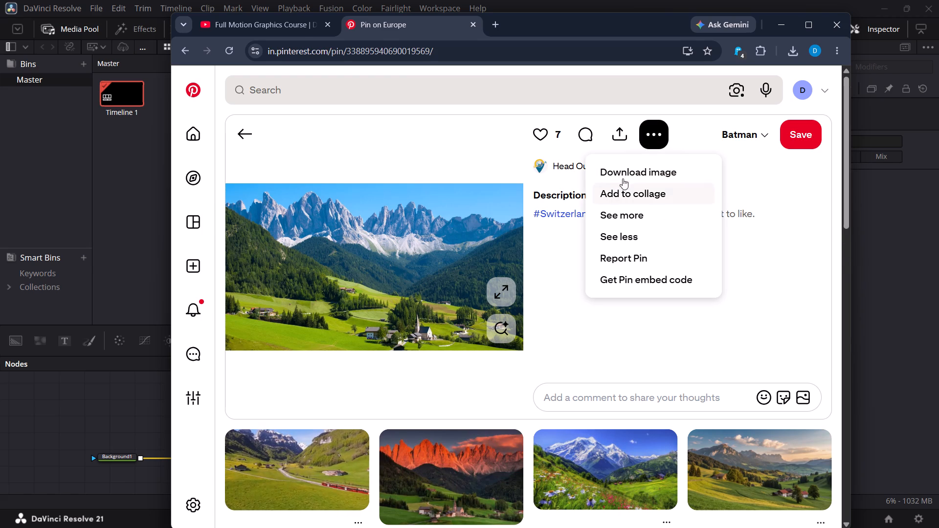
left_click(631, 172)
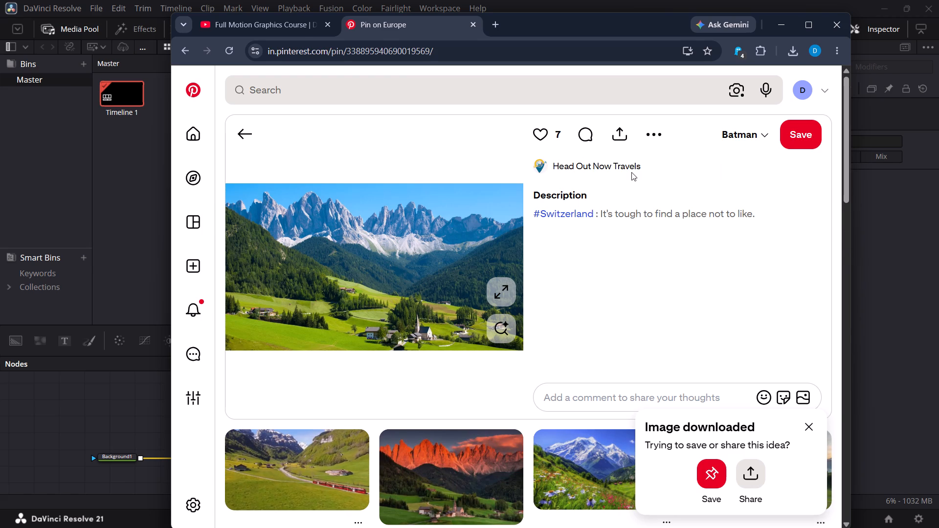
Look through the related pins, open the blue mountain lake pin and pause its video.
scroll(591, 374, "down", 2)
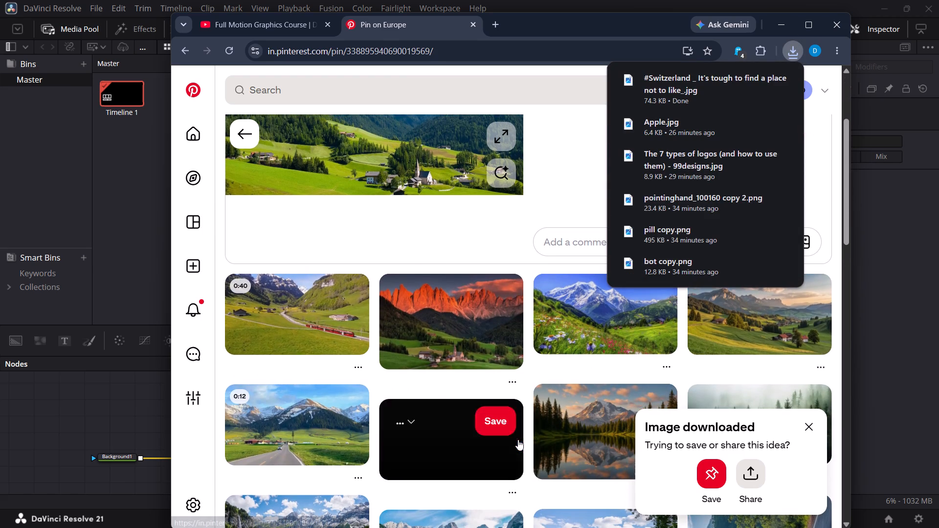
left_click(485, 444)
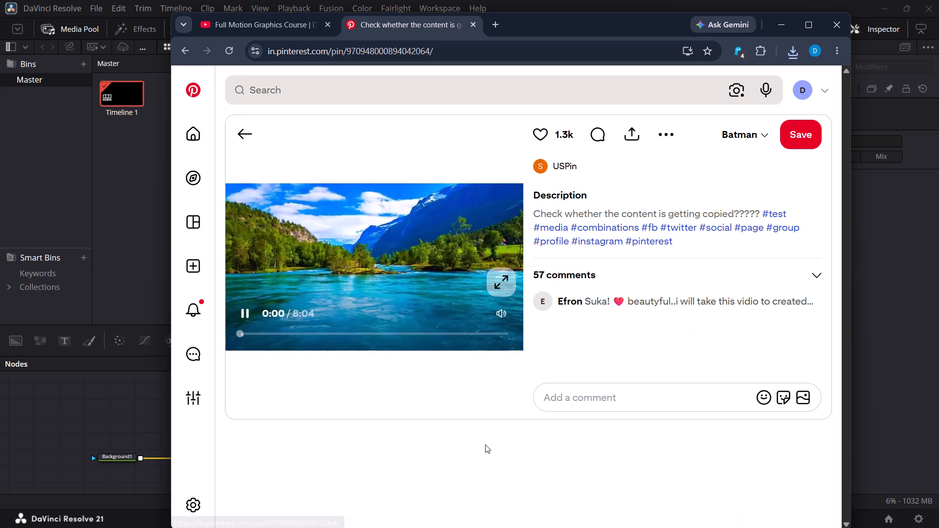
left_click(421, 243)
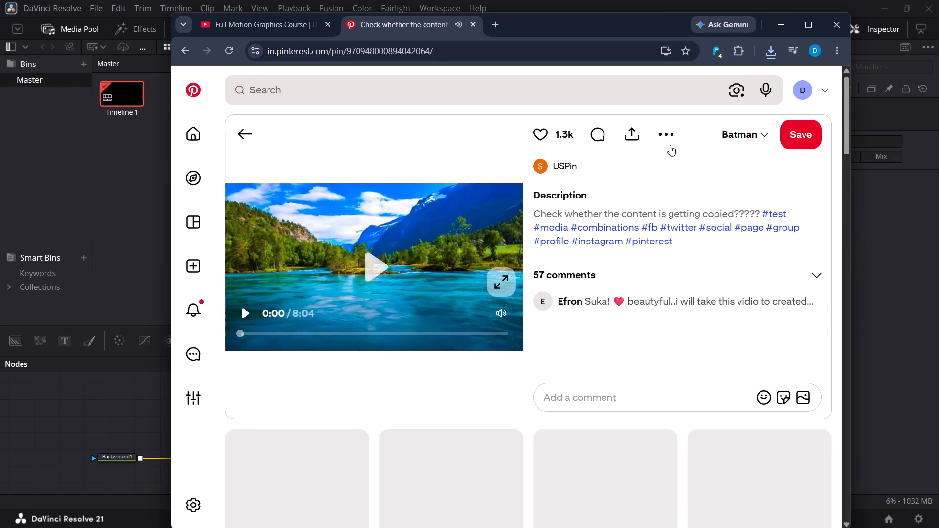
Switch back to DaVinci Resolve and import the downloaded "#Switzerland _ It's tough to find a place not to like_" JPG into the media pool.
left_click(785, 29)
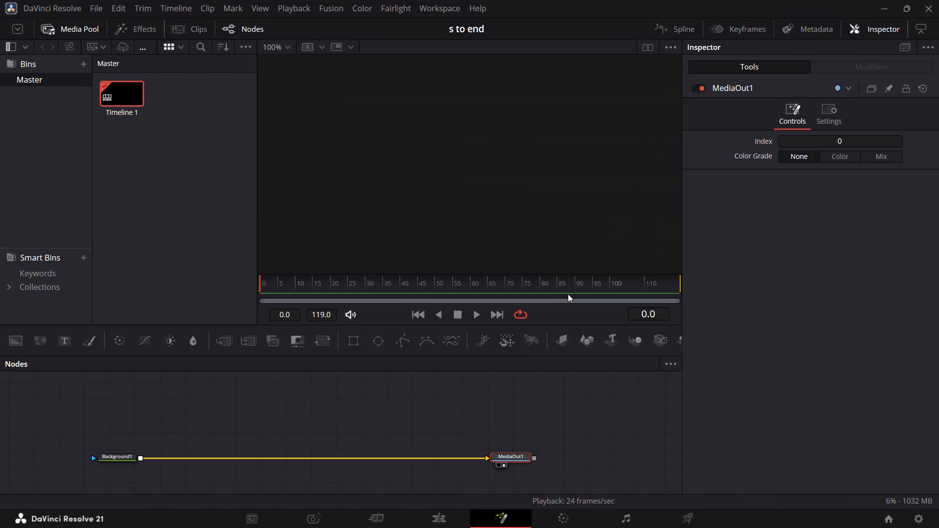
key("ctrl+i")
left_click(88, 7)
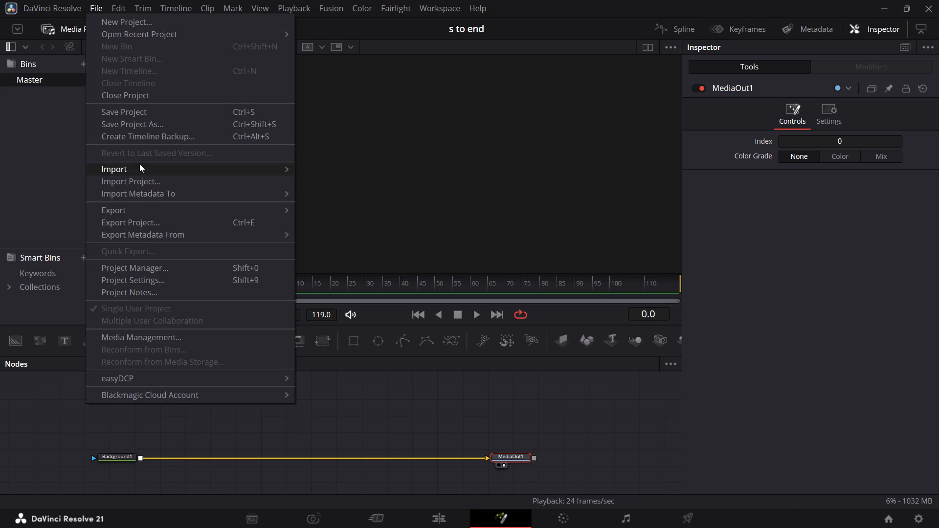
left_click(313, 183)
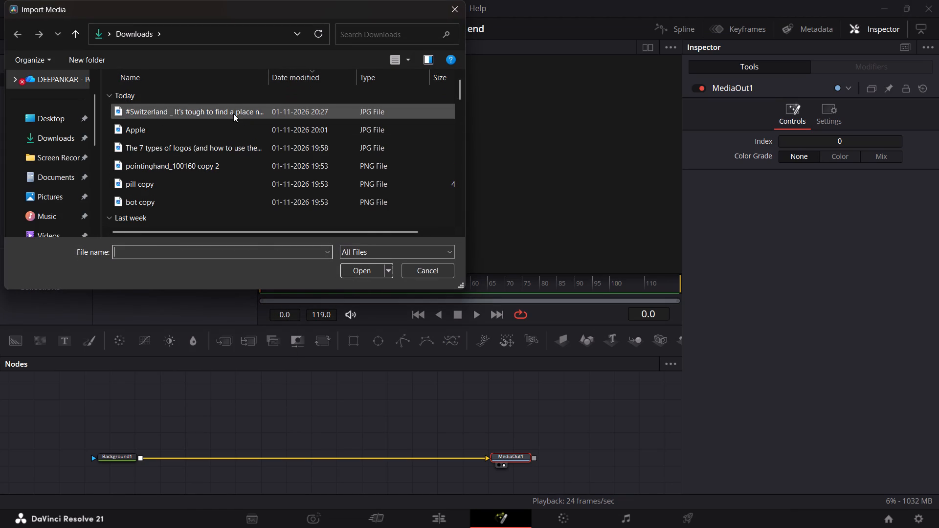
left_click(233, 113)
left_click(369, 267)
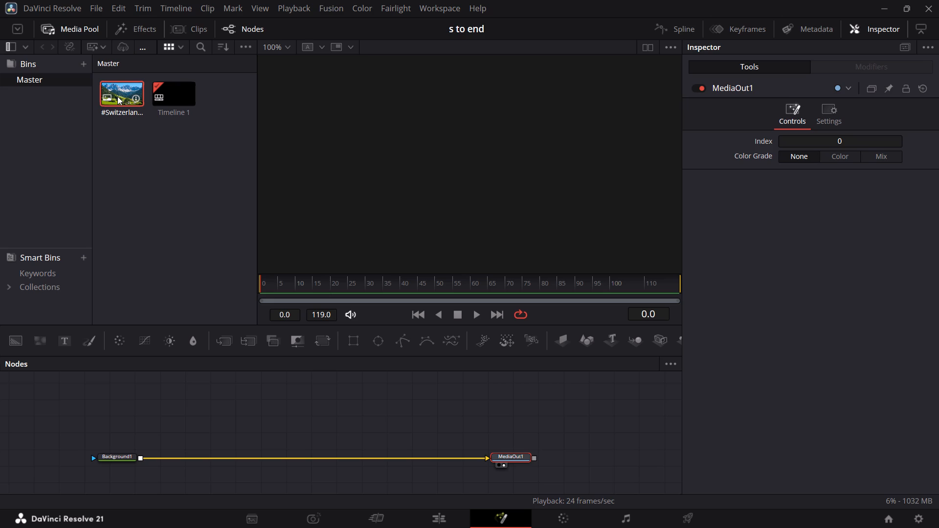
Add the #Switzerland image to the node graph, merged over Background1, and place its node directly above Merge1.
left_click_drag(120, 92, 264, 361)
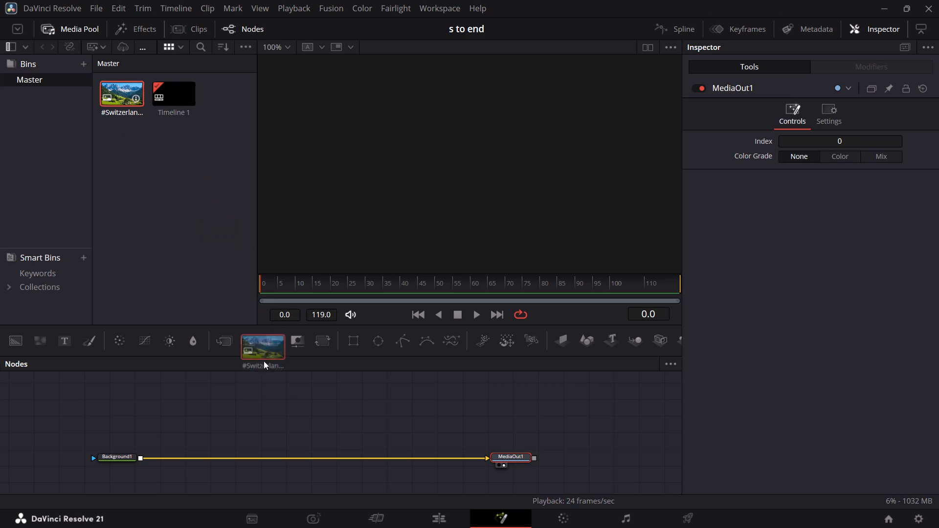
left_click_drag(264, 361, 276, 457)
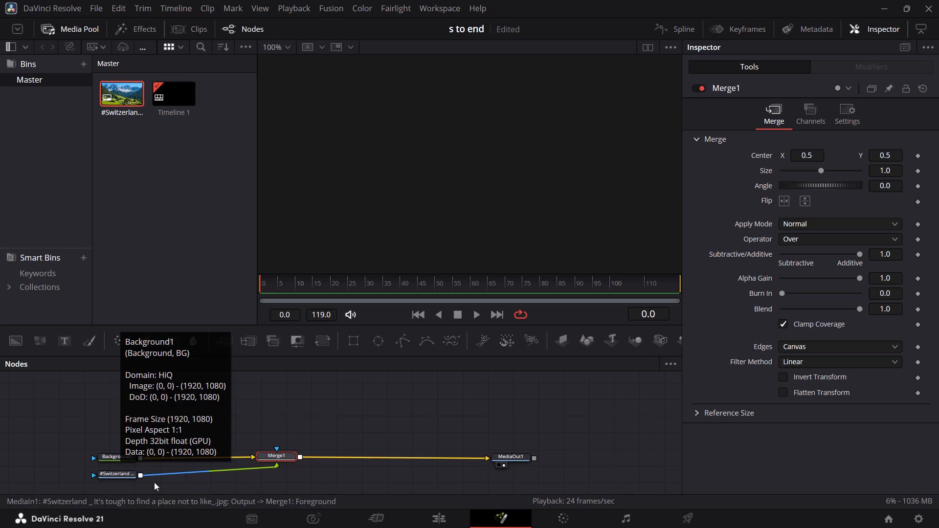
left_click_drag(124, 478, 157, 468)
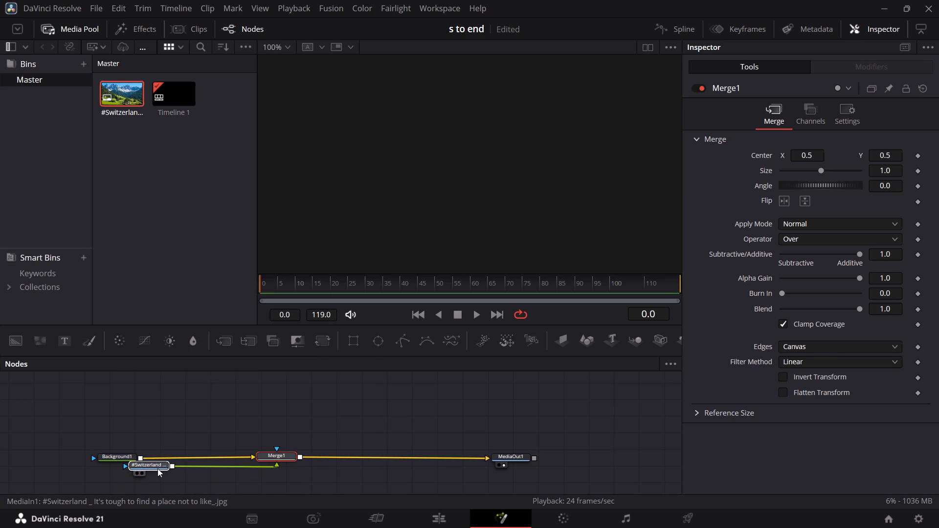
left_click_drag(157, 468, 117, 483)
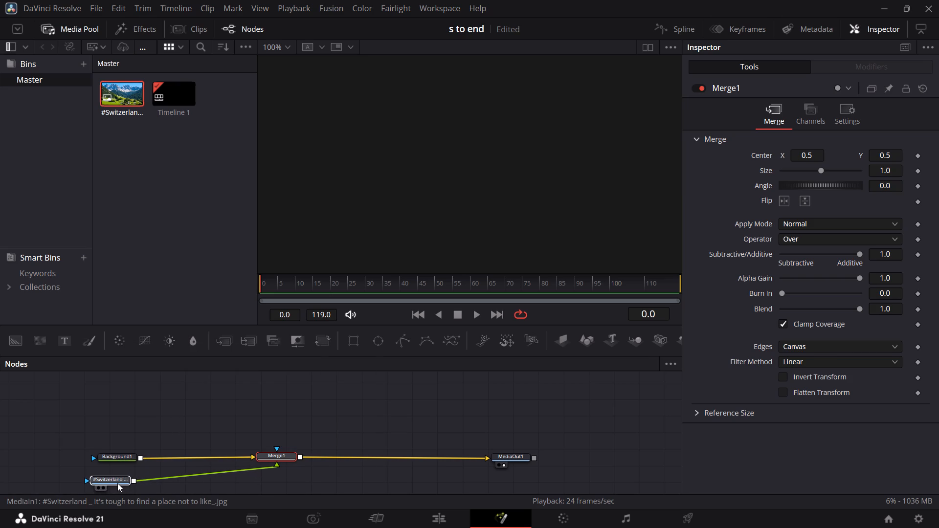
left_click_drag(117, 483, 120, 480)
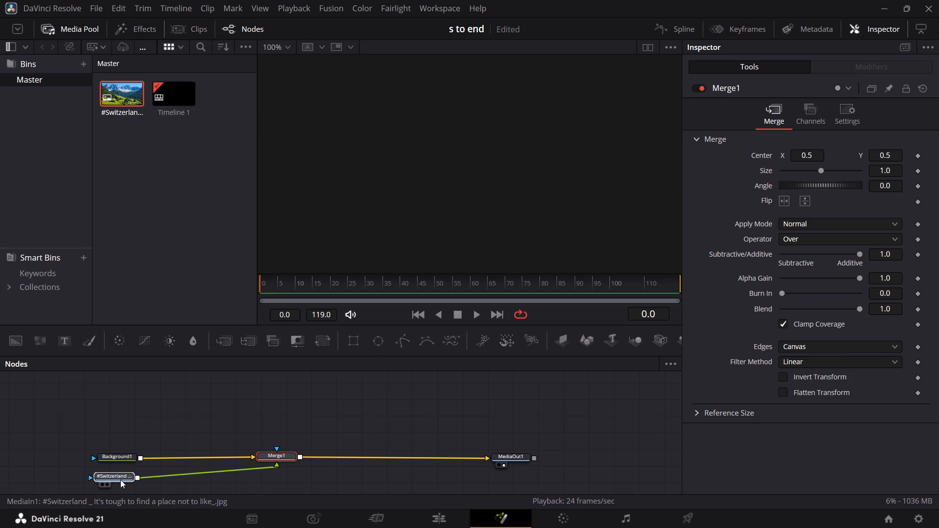
left_click_drag(120, 480, 286, 422)
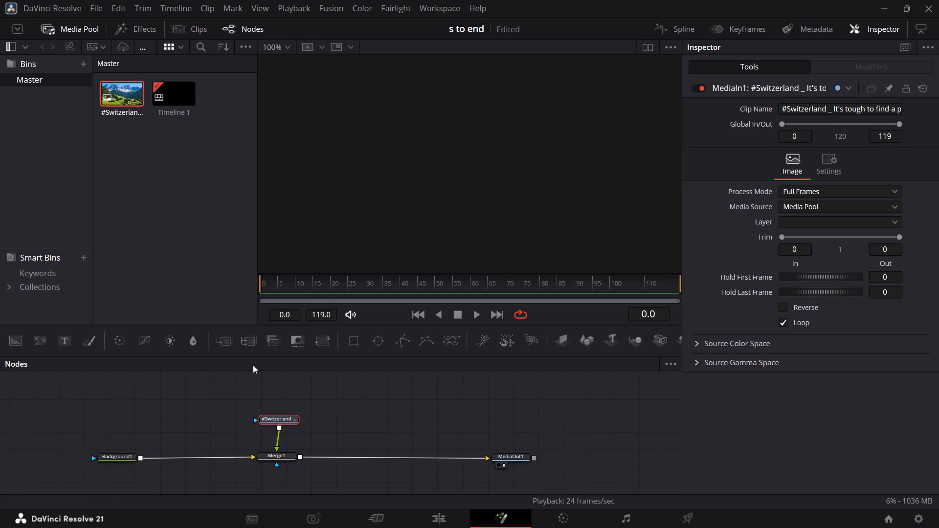
Insert a second Merge node on the connection between Merge1 and MediaOut1.
left_click_drag(230, 344, 364, 457)
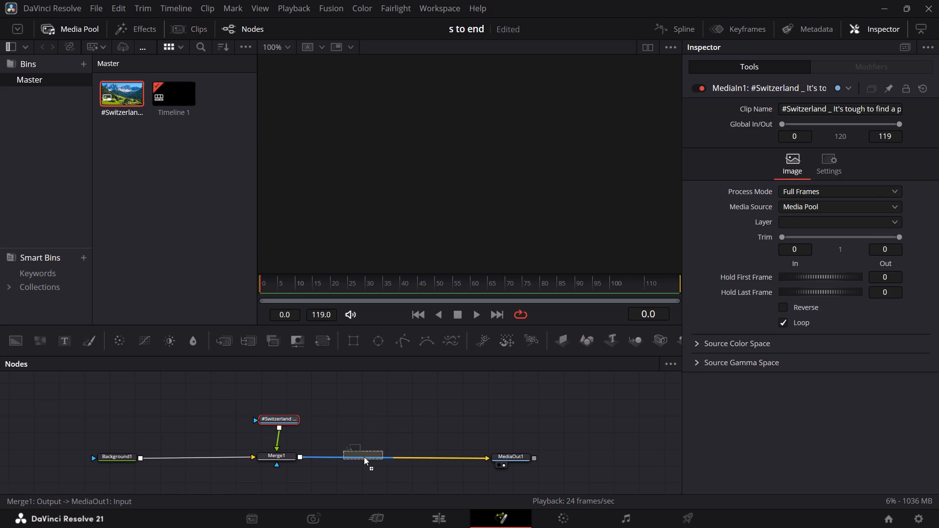
left_click_drag(364, 457, 365, 456)
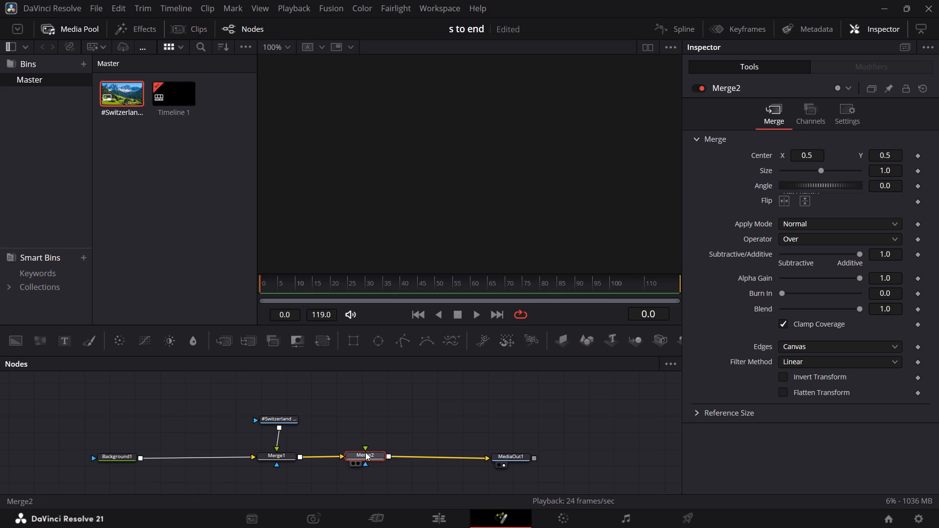
left_click(365, 452)
Add a Displace node above Merge2, detach it from the chain, and reconnect Merge2's output to MediaOut1.
key("shift+space")
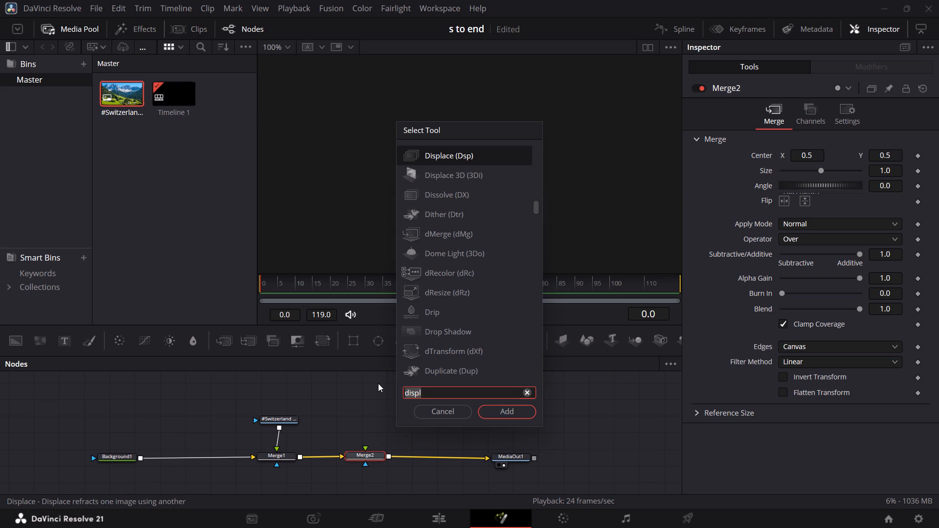
key("Return")
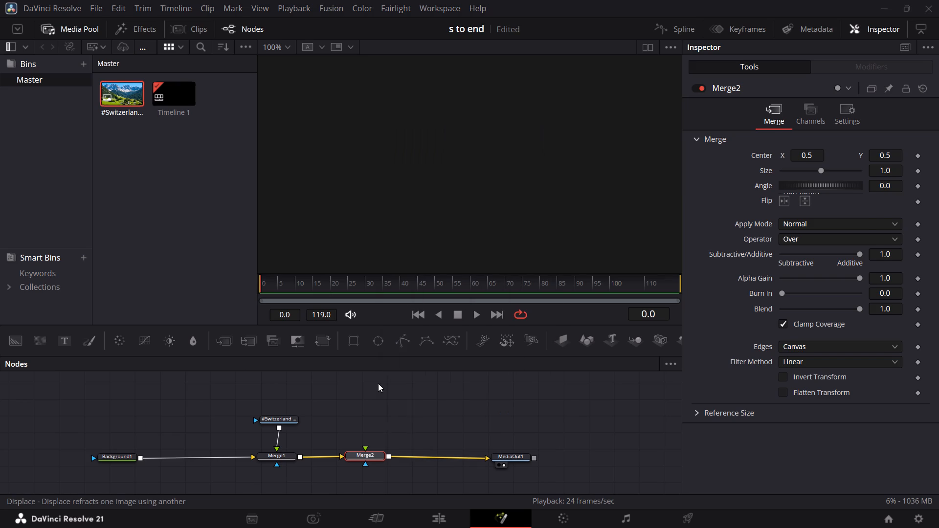
left_click_drag(422, 455, 380, 411)
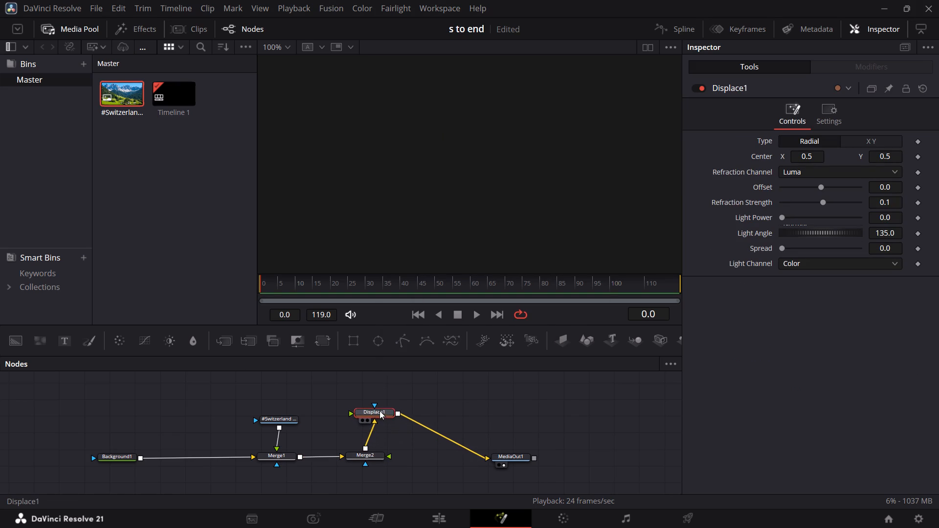
left_click_drag(380, 411, 380, 410)
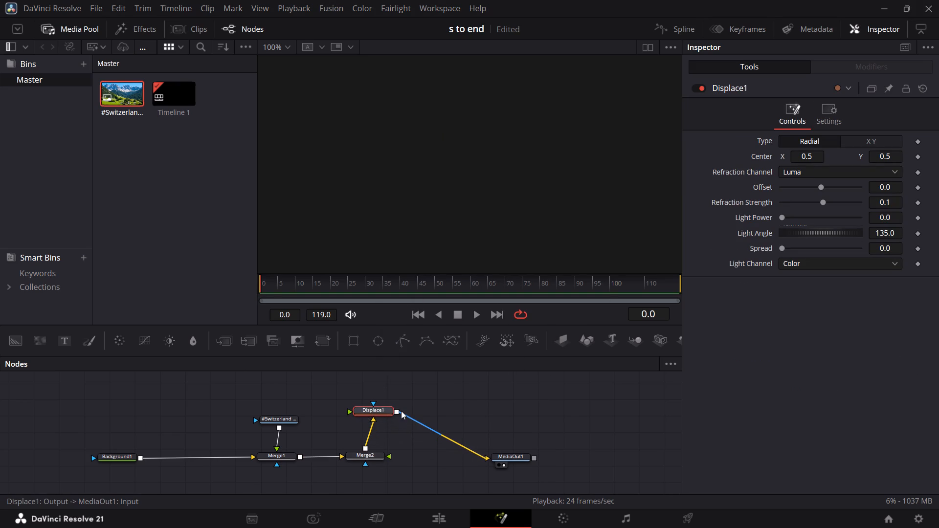
left_click_drag(398, 411, 404, 450)
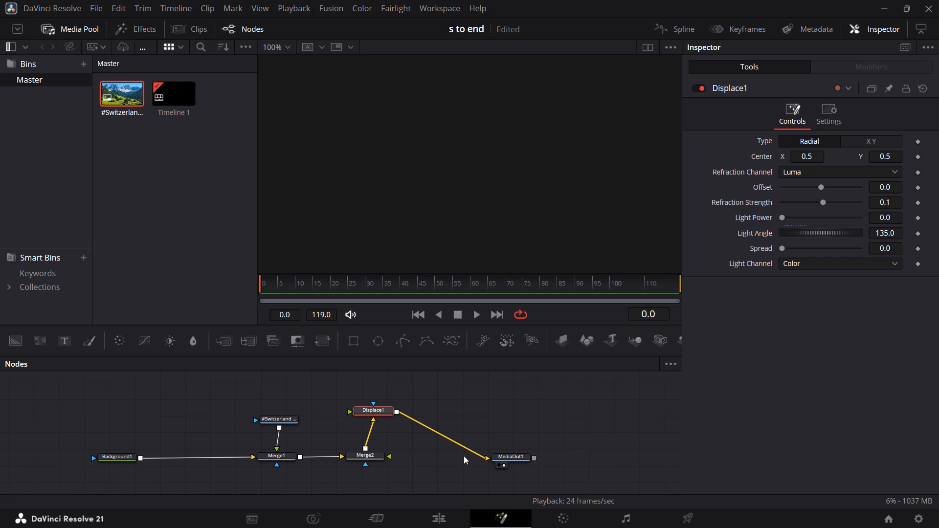
left_click_drag(488, 458, 445, 437)
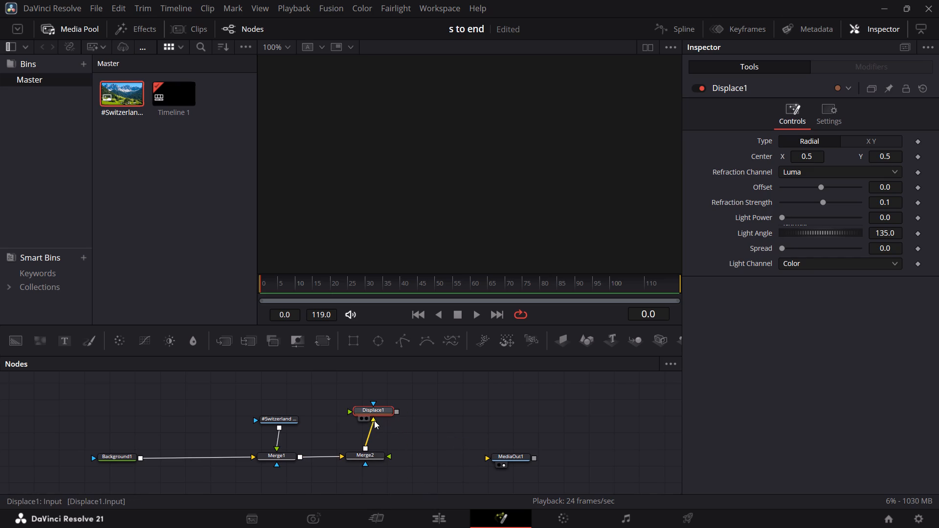
left_click_drag(373, 418, 374, 443)
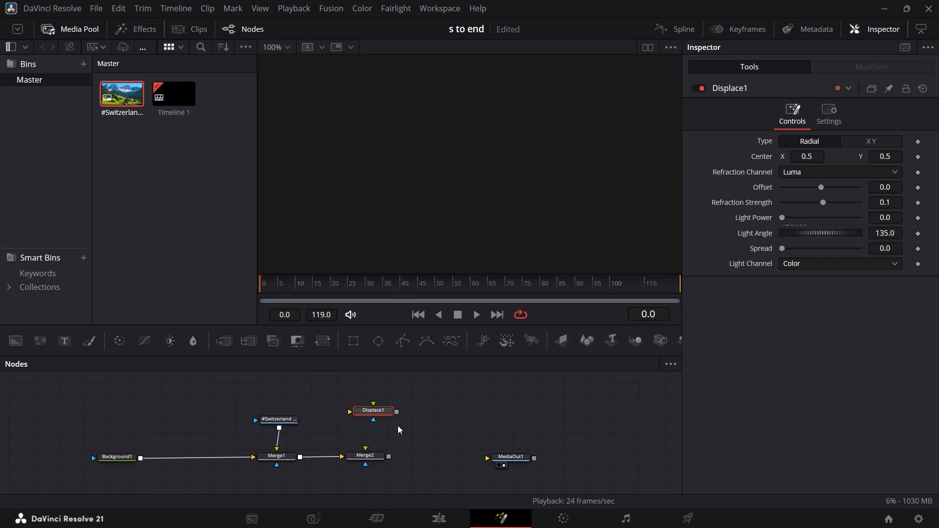
left_click_drag(389, 454, 471, 458)
left_click_drag(471, 458, 485, 456)
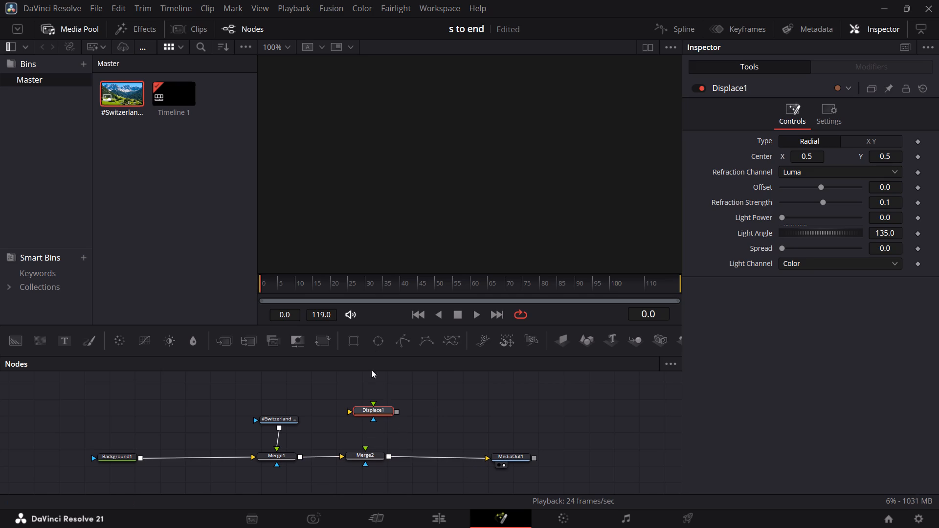
Add a Rectangle mask node beside Displace1 and connect its output to Displace1's foreground input.
left_click_drag(358, 347, 452, 410)
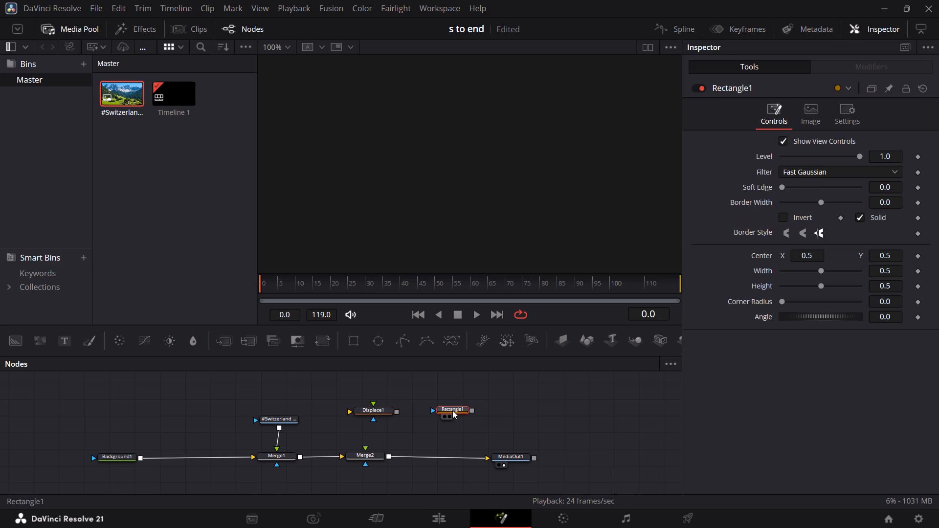
left_click_drag(473, 411, 382, 398)
left_click_drag(382, 398, 370, 404)
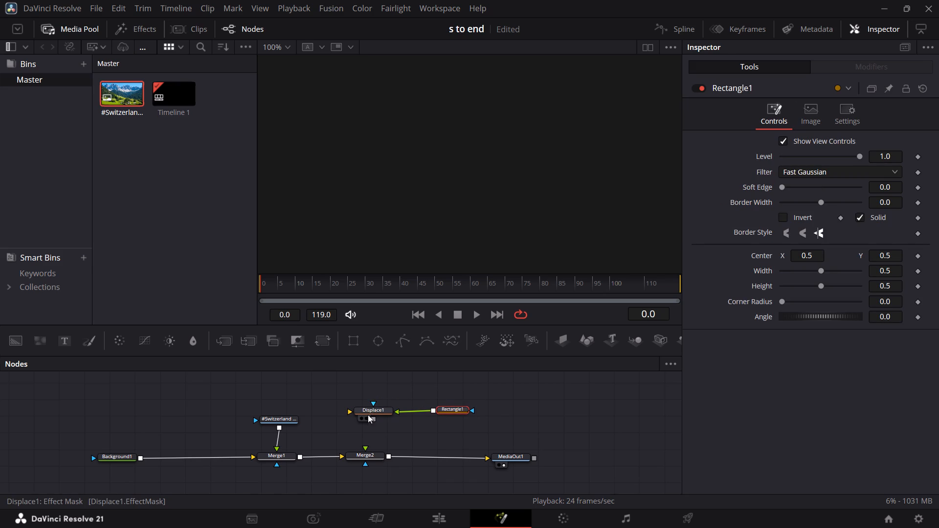
Route Merge1 through Displace1 into Merge2's foreground, and connect Rectangle1 to Merge2's effect mask input.
left_click_drag(375, 420, 364, 446)
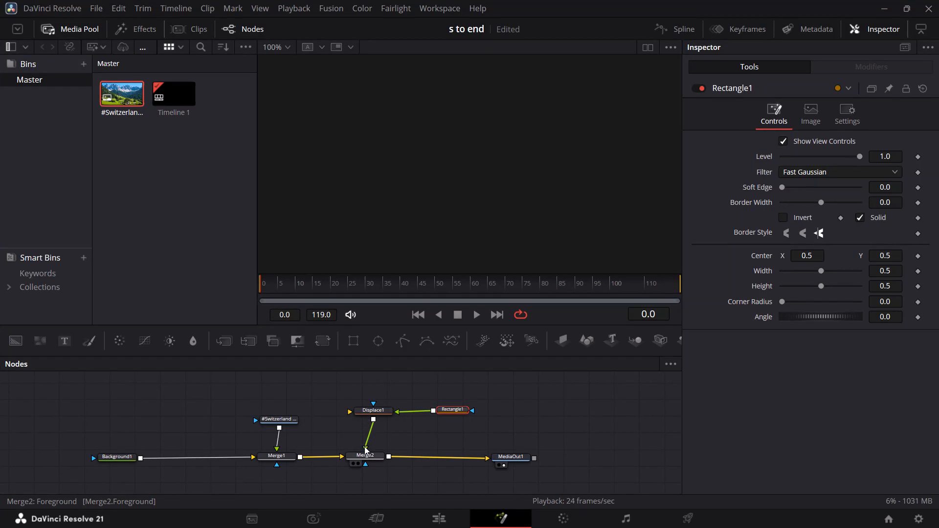
left_click_drag(299, 458, 348, 411)
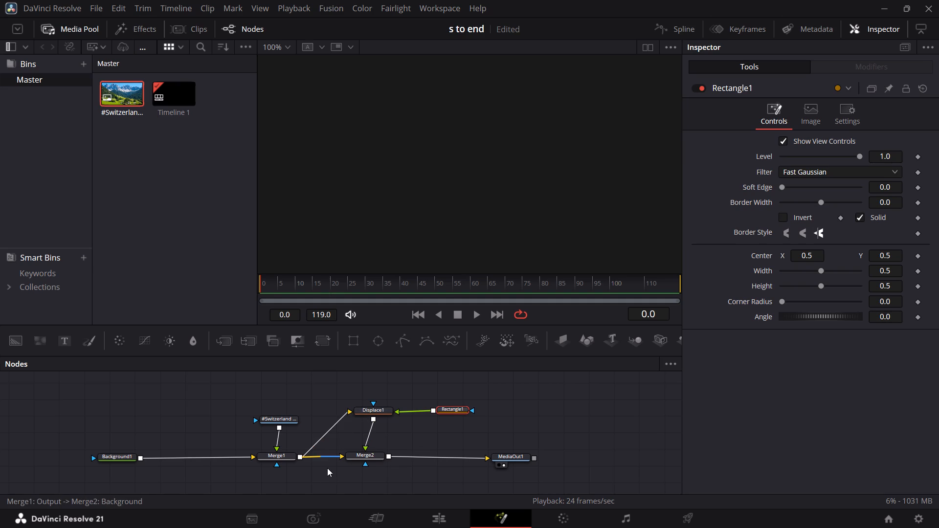
left_click_drag(364, 466, 428, 413)
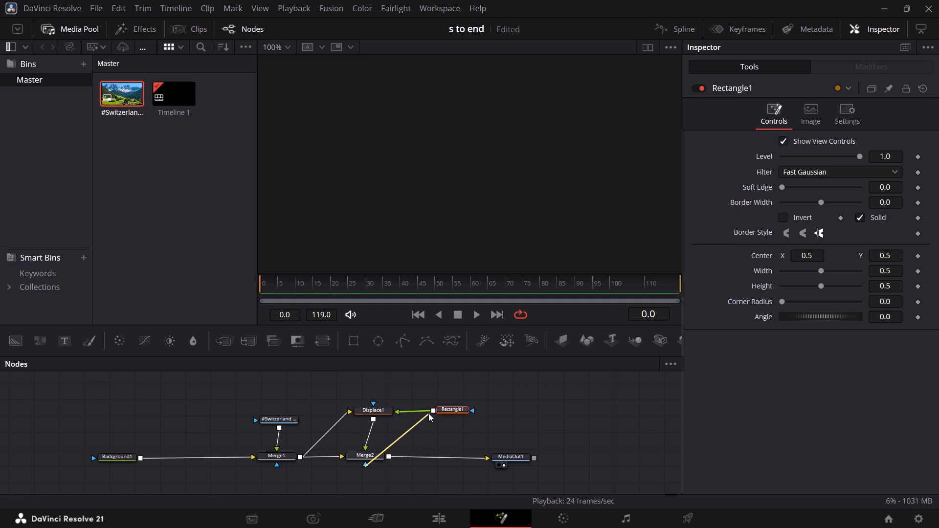
left_click_drag(428, 413, 431, 410)
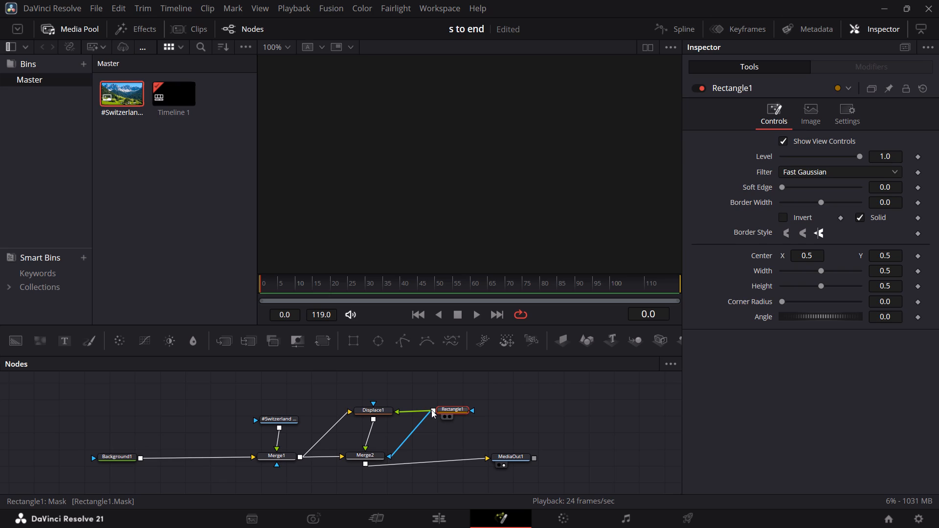
Set Displace1's Offset to -1 and its Refraction Strength to -4.
left_click(387, 409)
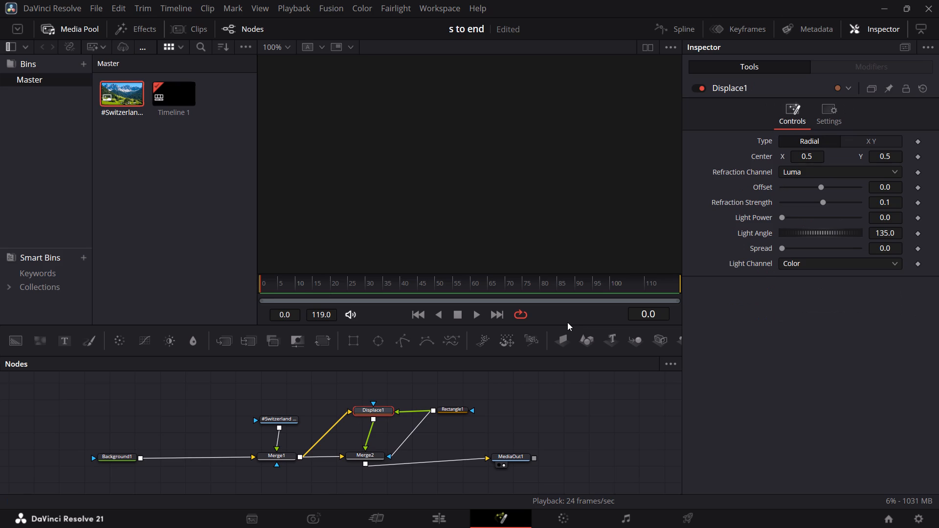
left_click(886, 186)
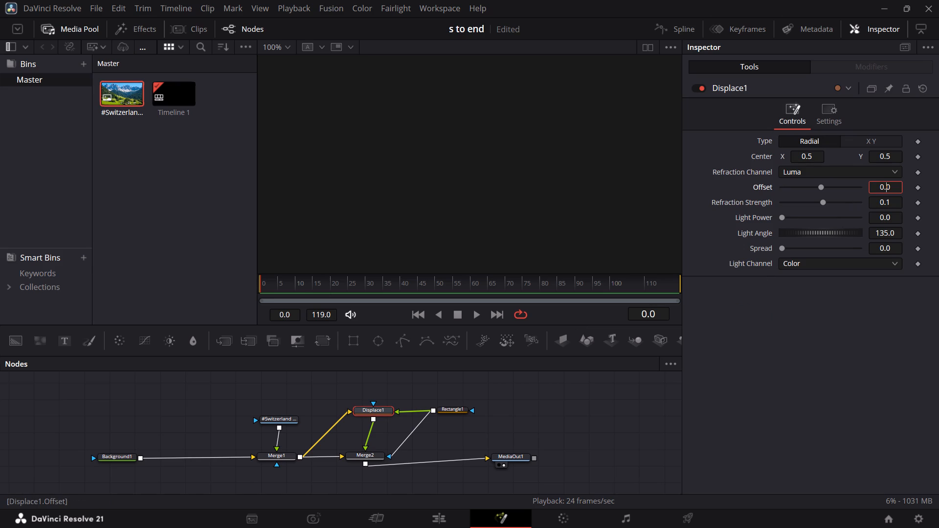
double_click(886, 186)
type("-1")
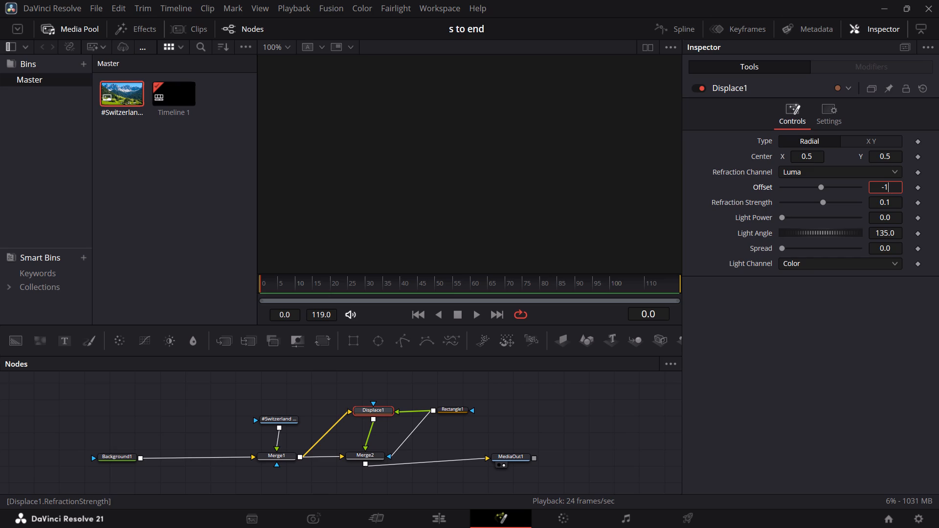
double_click(886, 202)
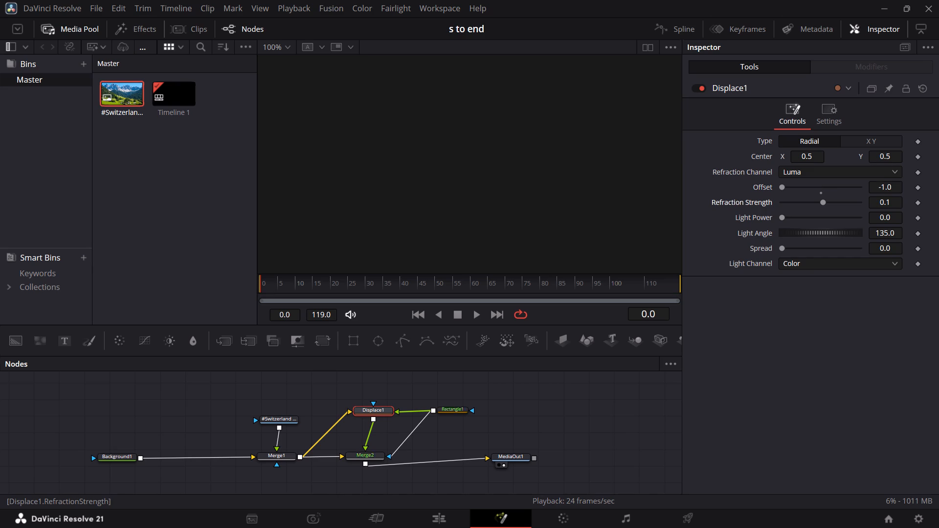
type("-4")
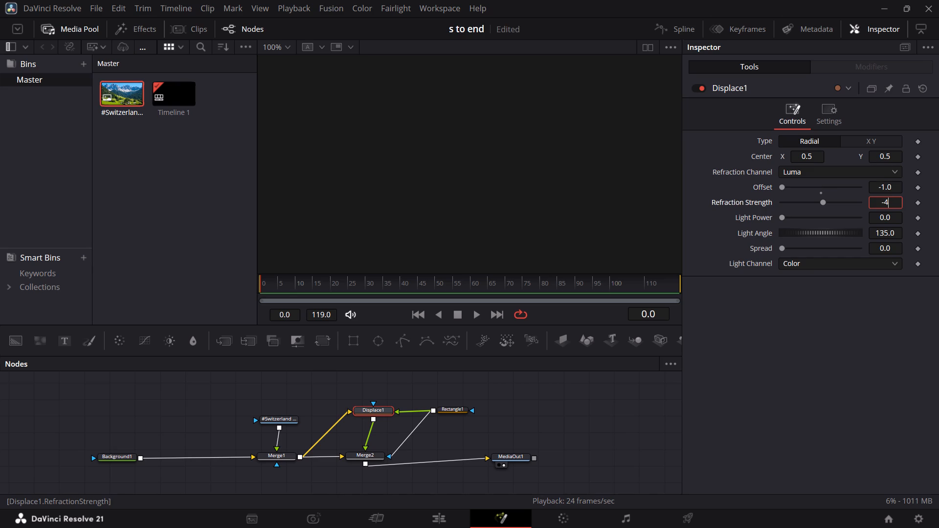
key("Return")
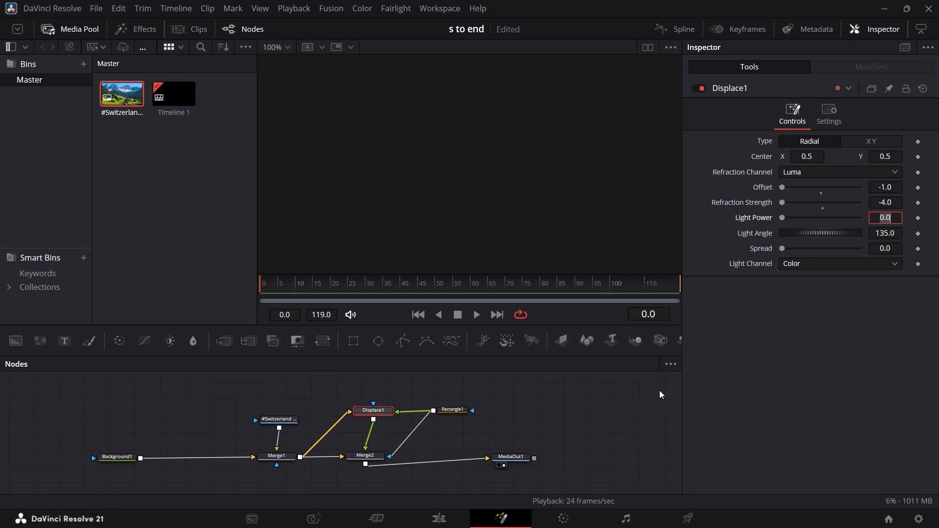
Show MediaOut1 in the viewer and inspect the composited landscape image up close.
left_click_drag(520, 456, 540, 173)
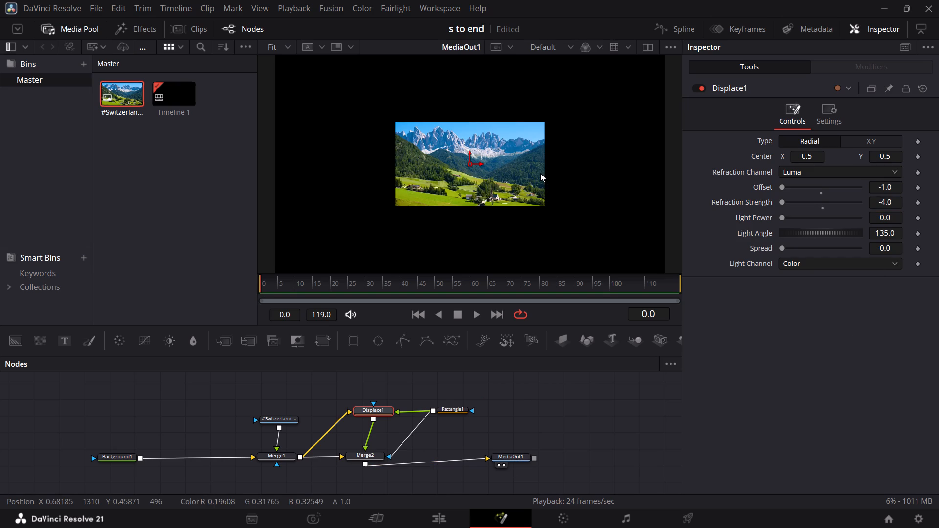
scroll(513, 196, "up", 2, "ctrl")
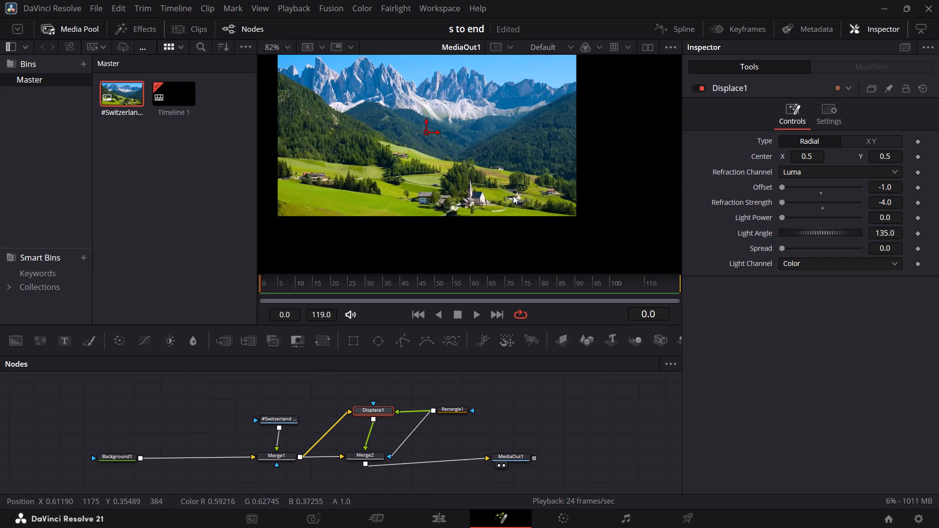
scroll(513, 196, "right", 1)
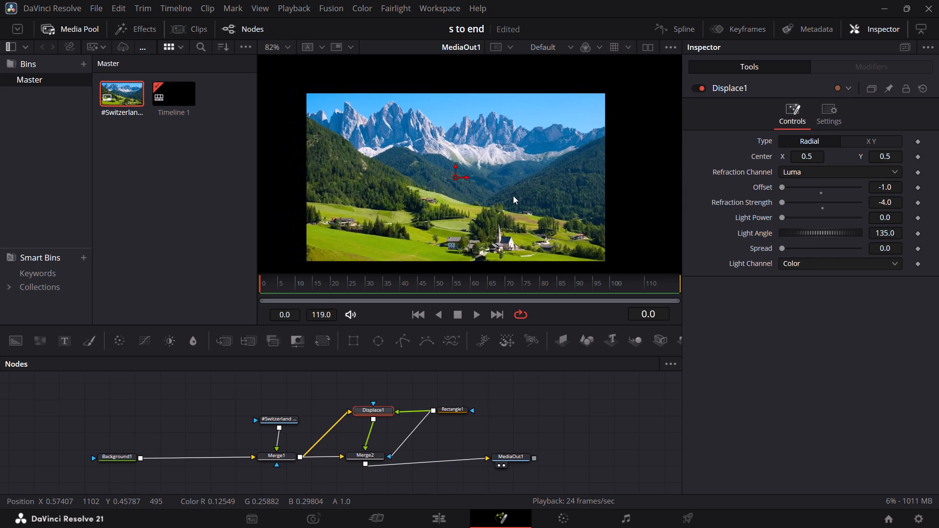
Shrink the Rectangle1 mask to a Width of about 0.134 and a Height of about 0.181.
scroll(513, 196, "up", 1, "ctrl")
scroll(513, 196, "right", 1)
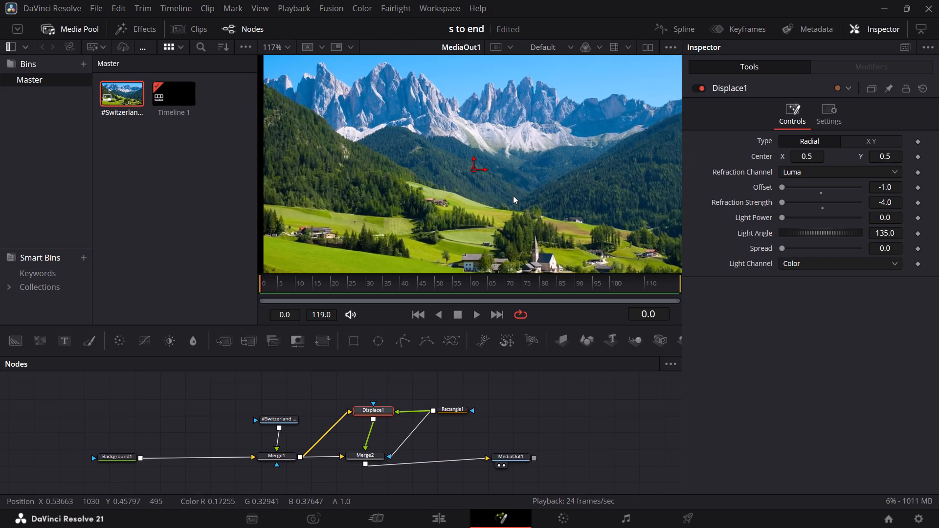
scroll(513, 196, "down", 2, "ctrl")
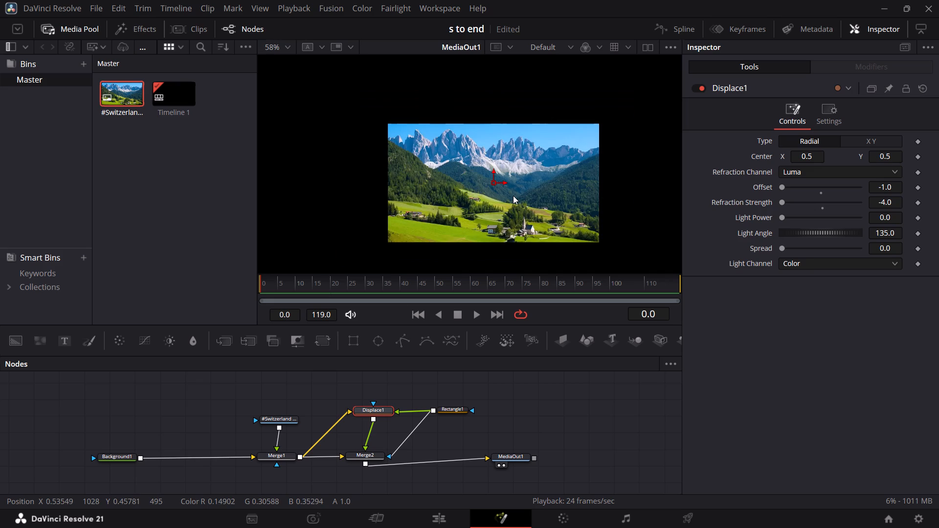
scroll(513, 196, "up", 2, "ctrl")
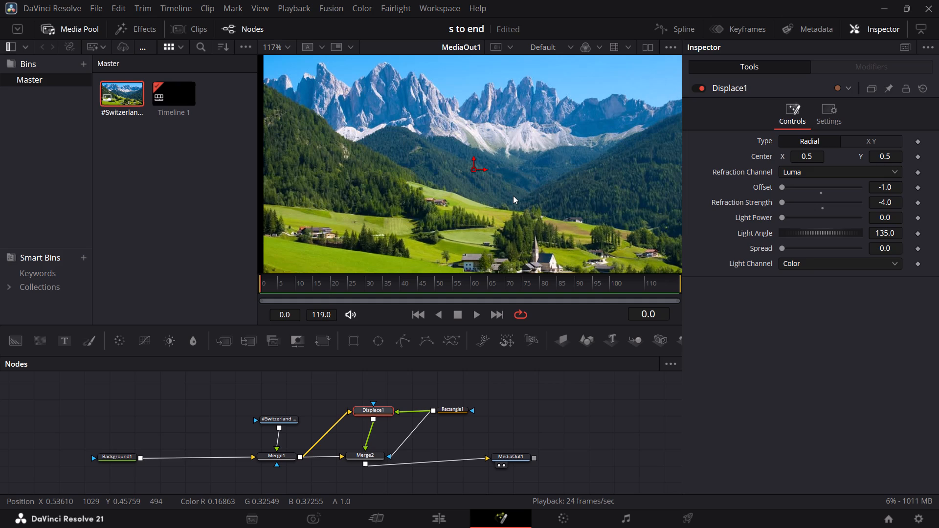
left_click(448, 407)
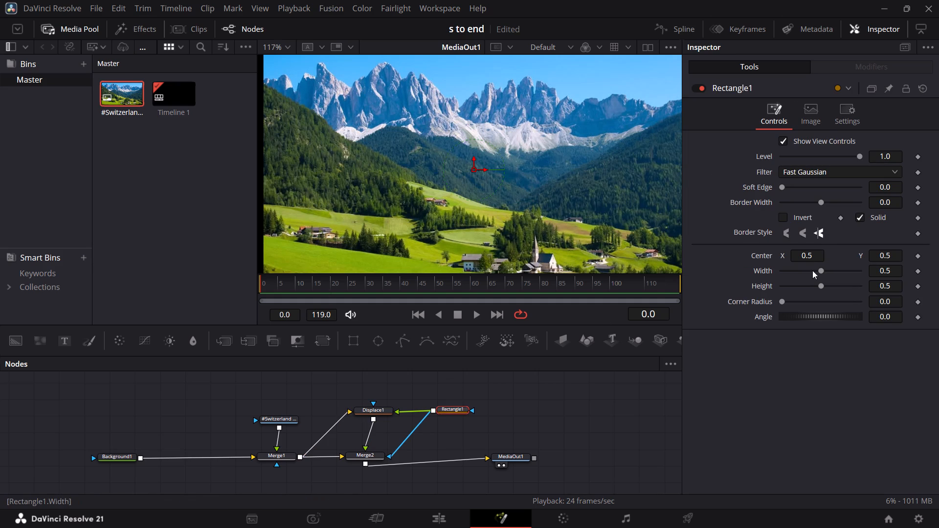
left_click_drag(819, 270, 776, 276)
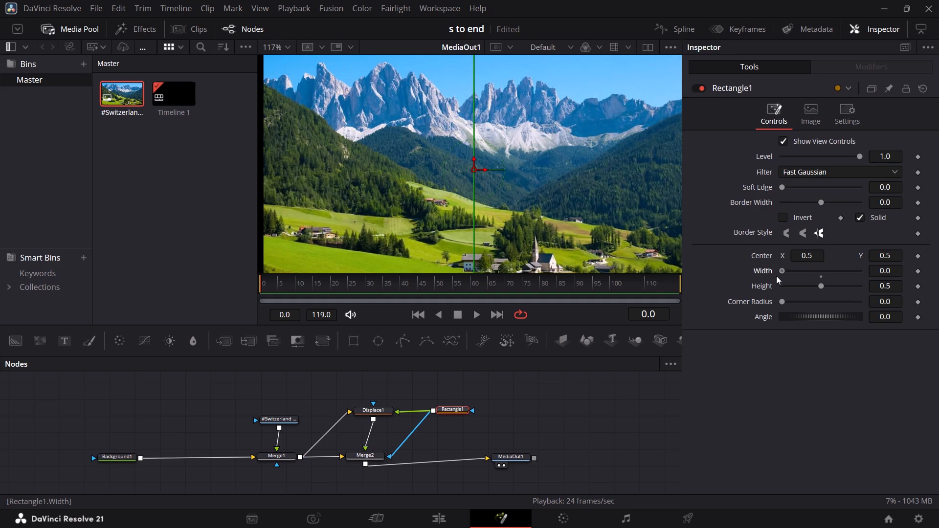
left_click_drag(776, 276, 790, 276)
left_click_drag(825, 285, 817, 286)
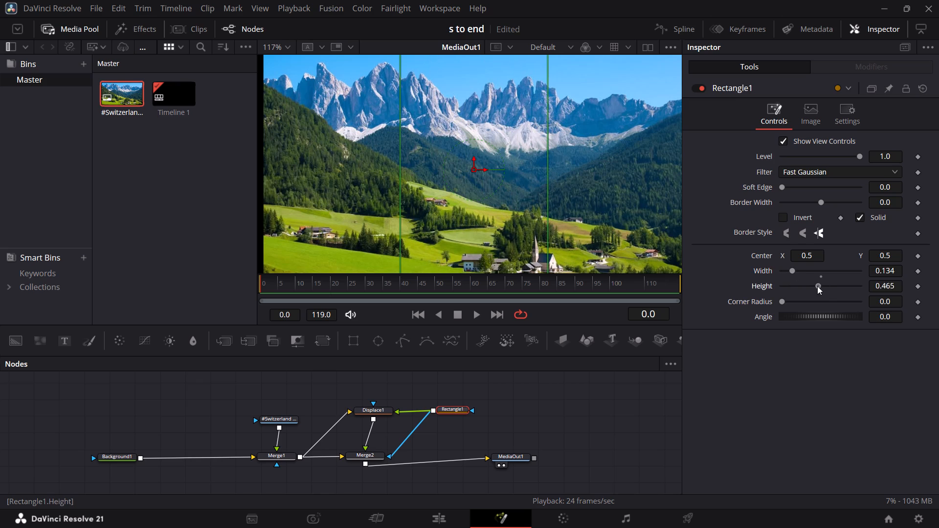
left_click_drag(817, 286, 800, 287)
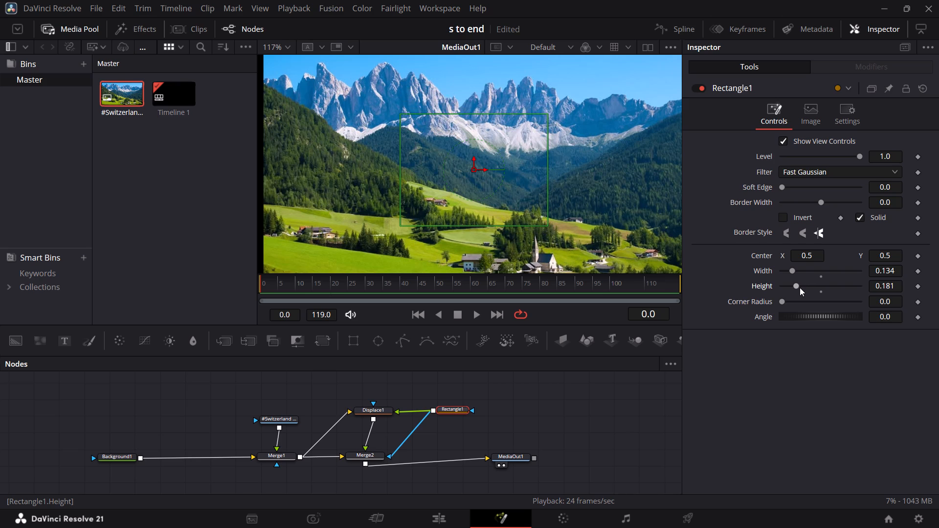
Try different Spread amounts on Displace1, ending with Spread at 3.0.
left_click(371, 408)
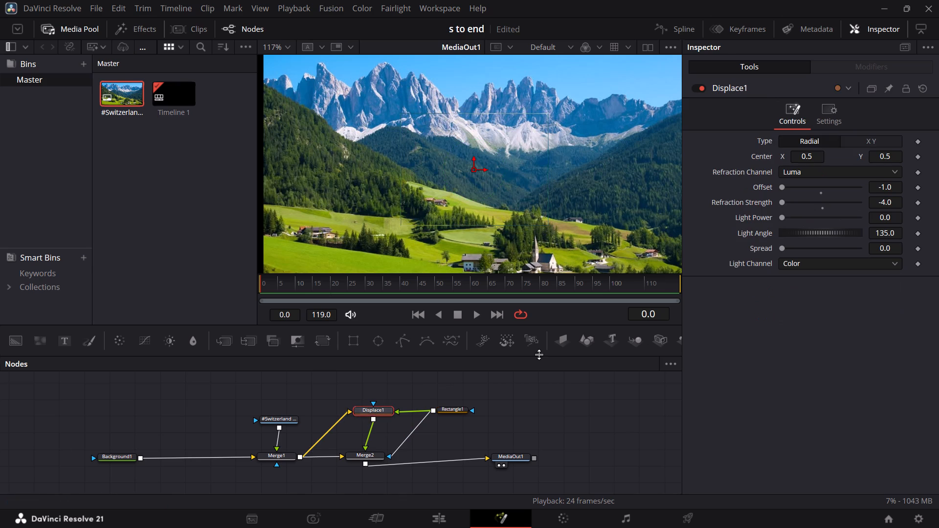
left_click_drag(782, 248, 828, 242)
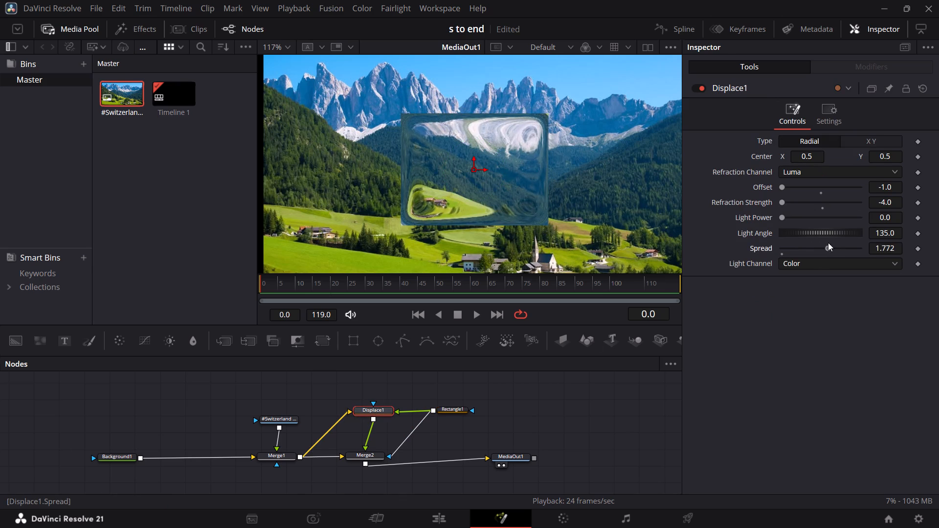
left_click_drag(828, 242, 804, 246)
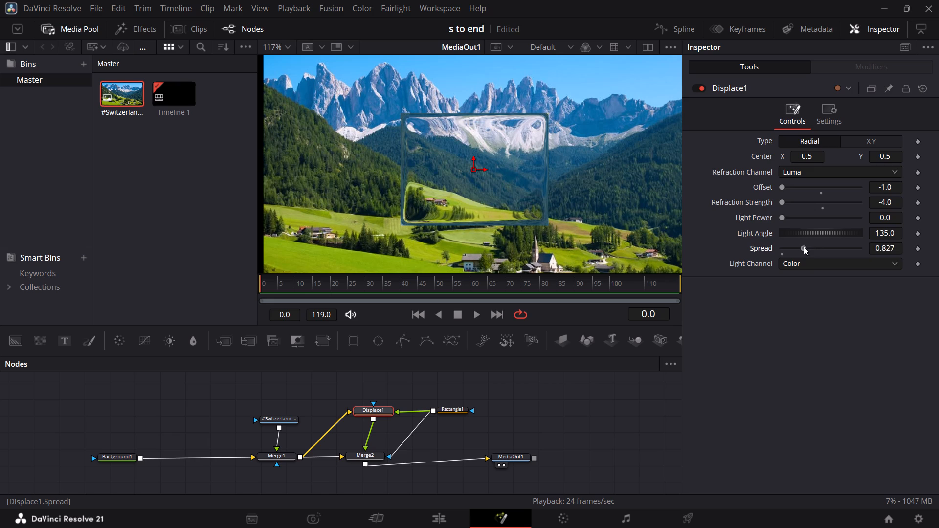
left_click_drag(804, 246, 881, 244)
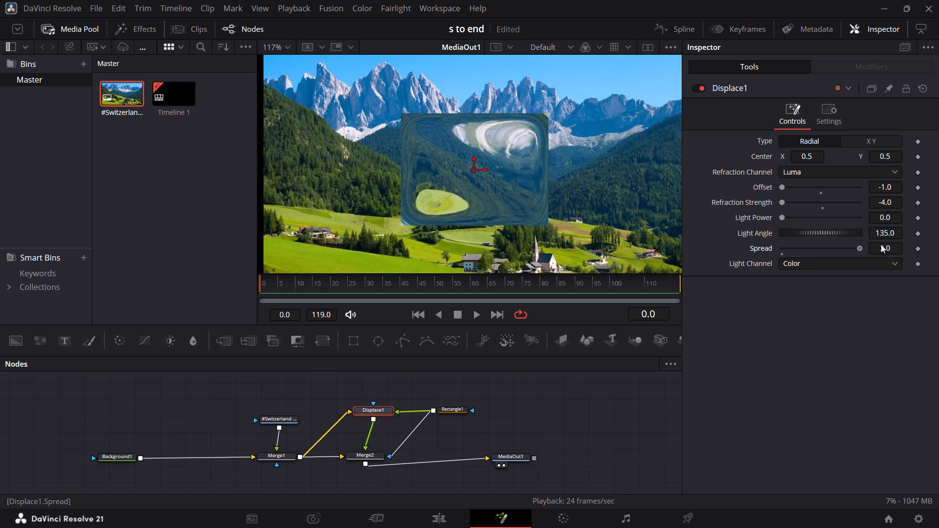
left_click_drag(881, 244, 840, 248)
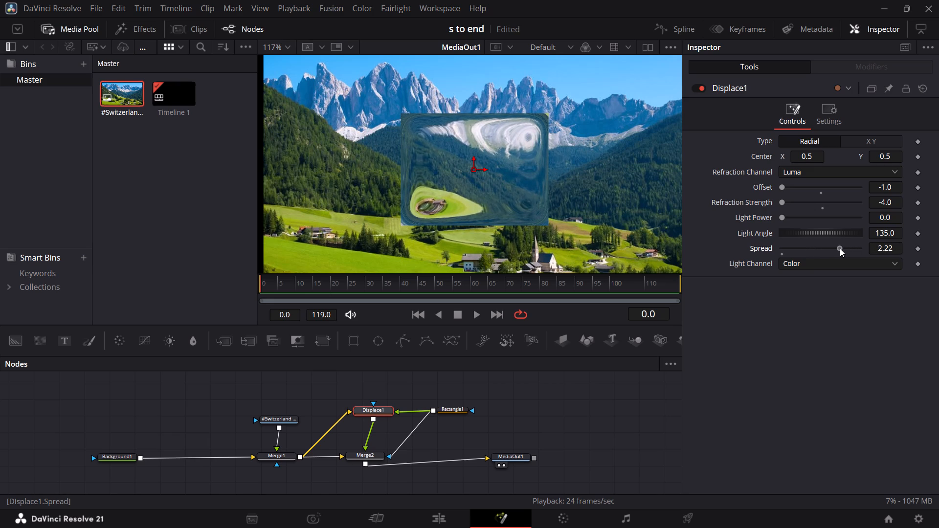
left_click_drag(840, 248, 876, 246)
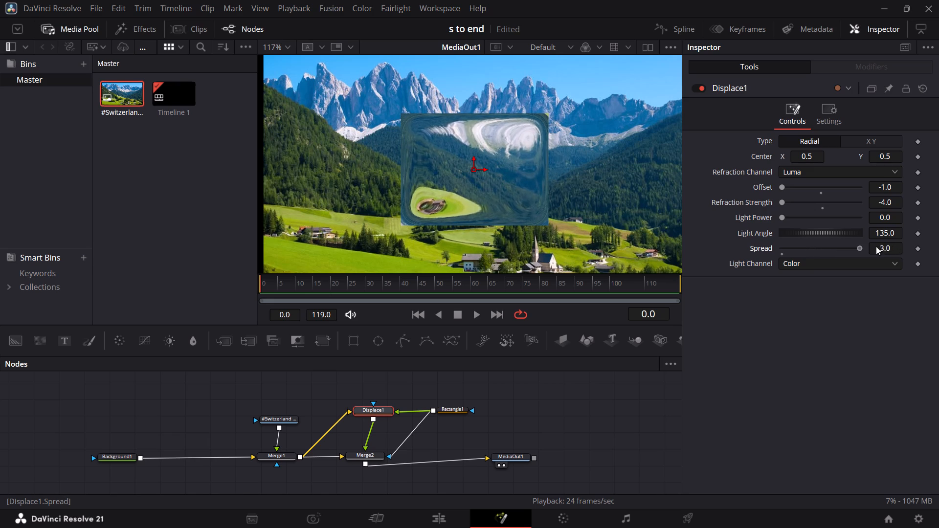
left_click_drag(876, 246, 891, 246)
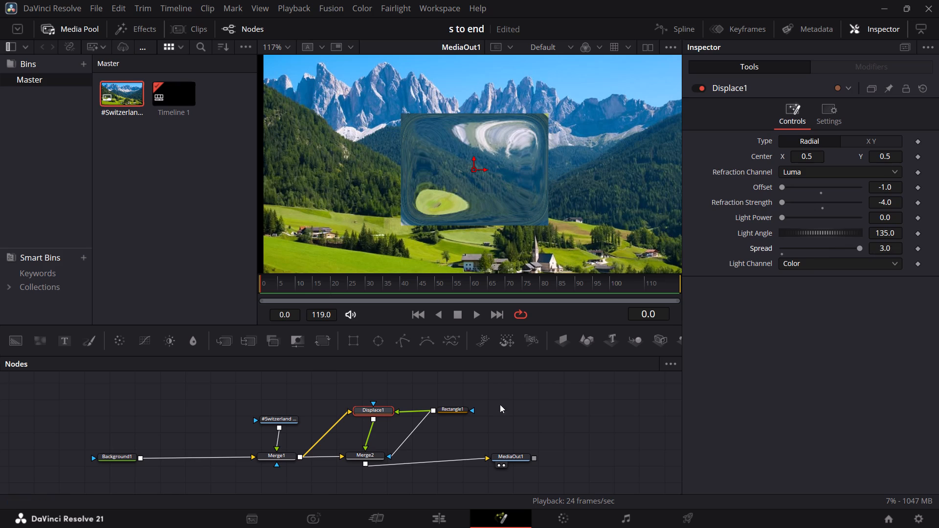
Reduce Rectangle1's Width and Height to about 0.087 each and round it with a Corner Radius of about 0.787.
left_click(452, 409)
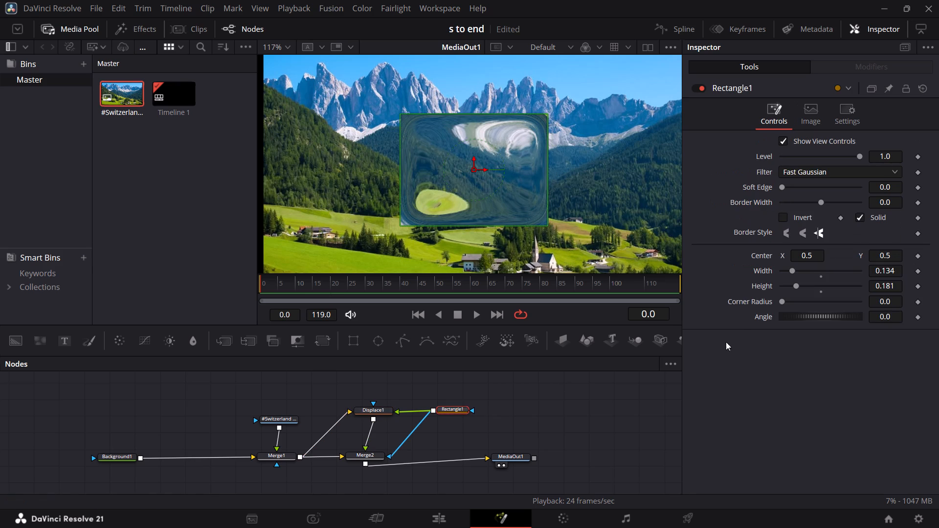
left_click_drag(795, 285, 788, 285)
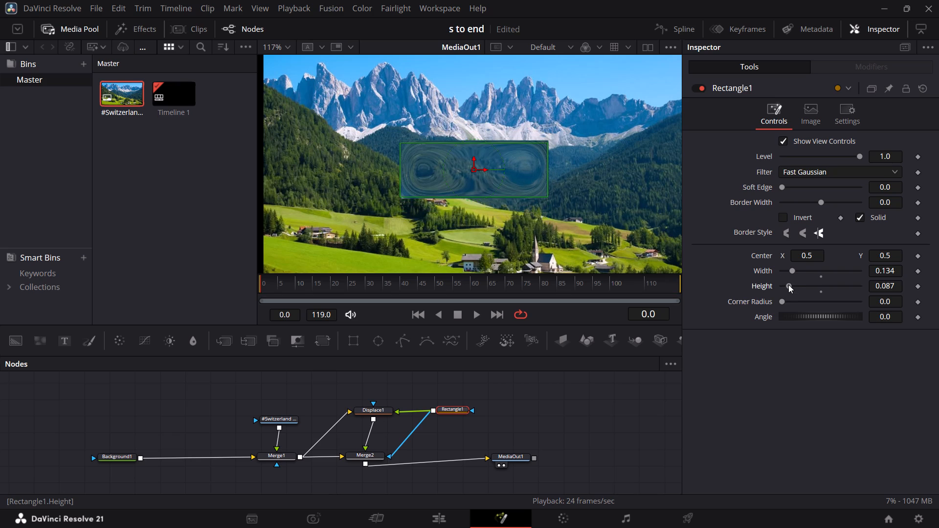
left_click_drag(788, 285, 789, 285)
left_click(792, 271)
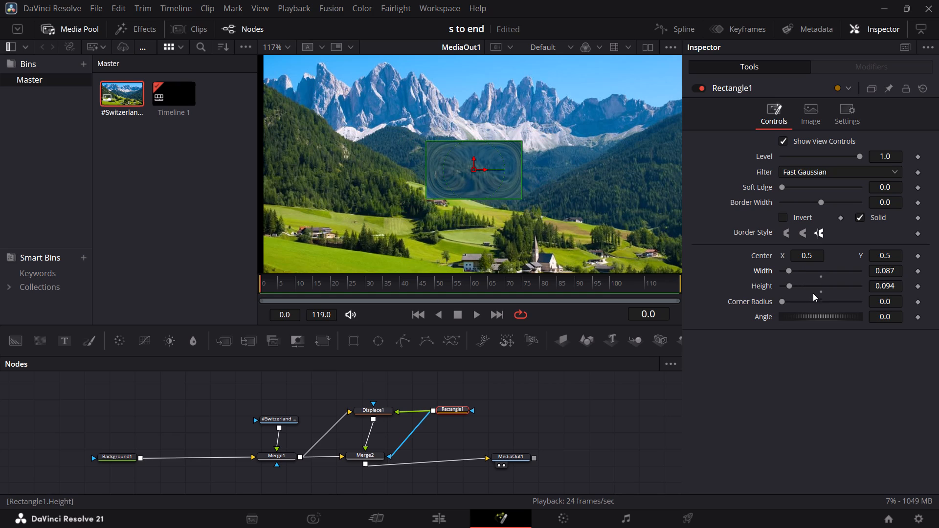
left_click_drag(783, 303, 803, 300)
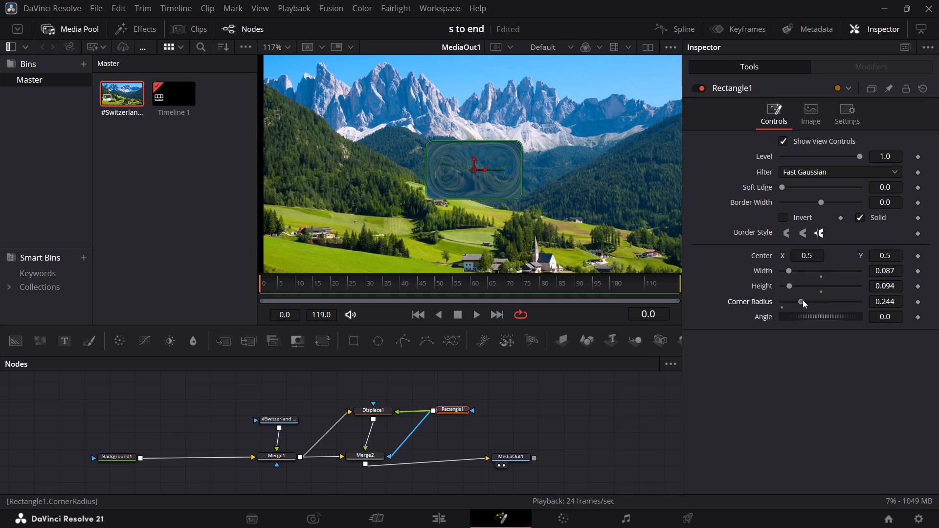
left_click_drag(803, 300, 861, 301)
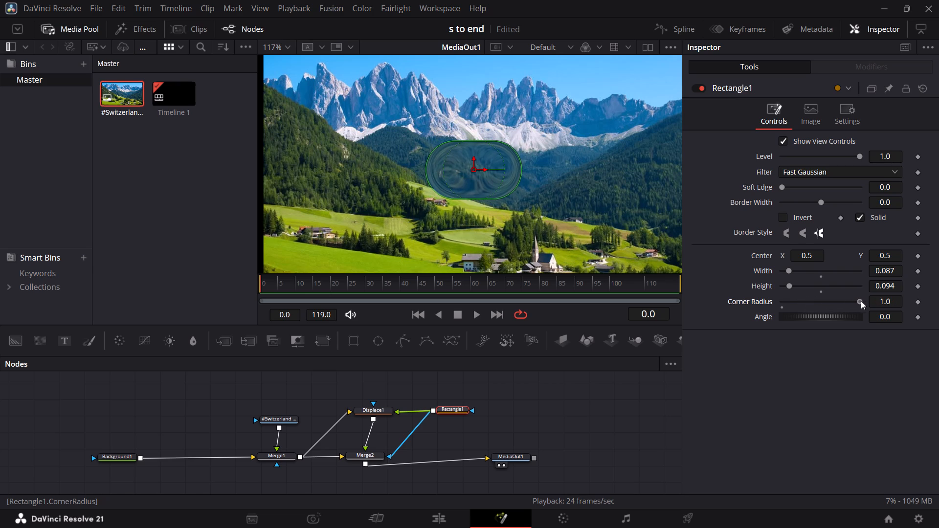
left_click_drag(861, 301, 845, 303)
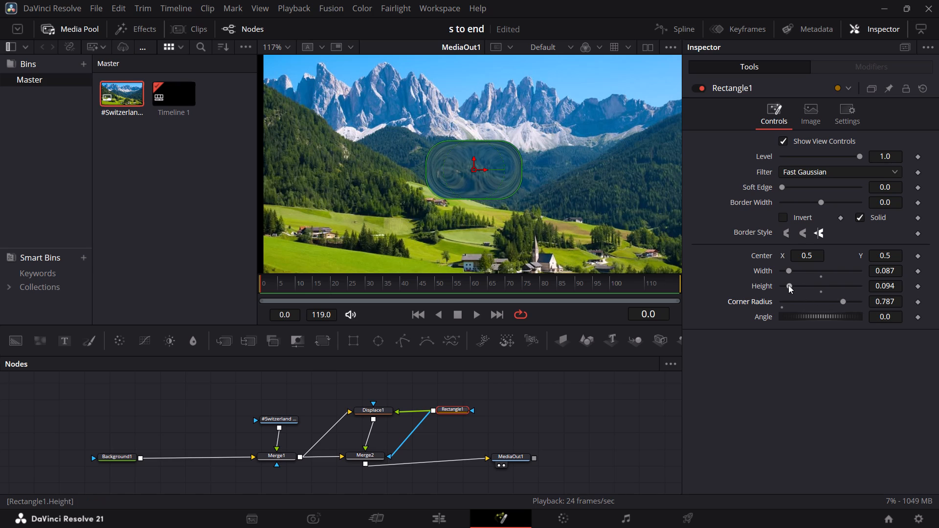
left_click(788, 285)
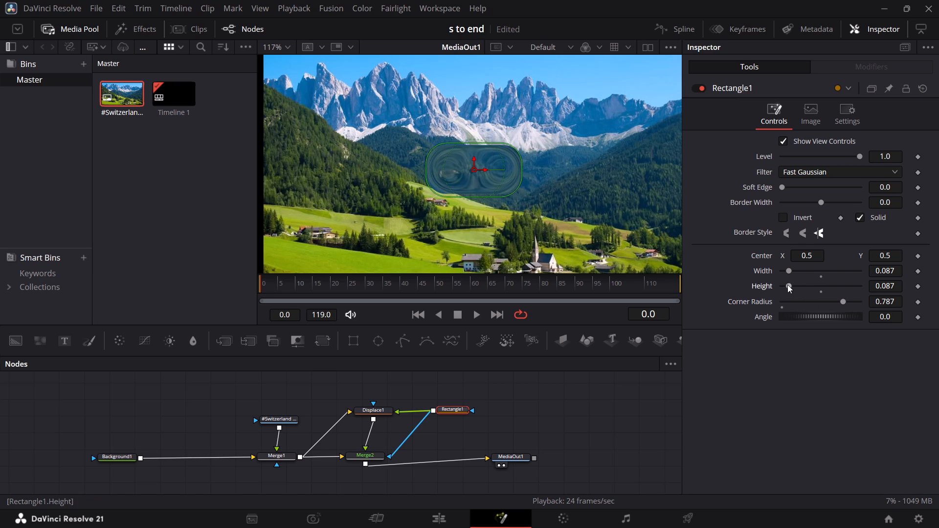
Reposition the Rectangle1 mask over the image, with its Center at about X 0.515, Y 0.539.
left_click_drag(817, 253, 753, 261)
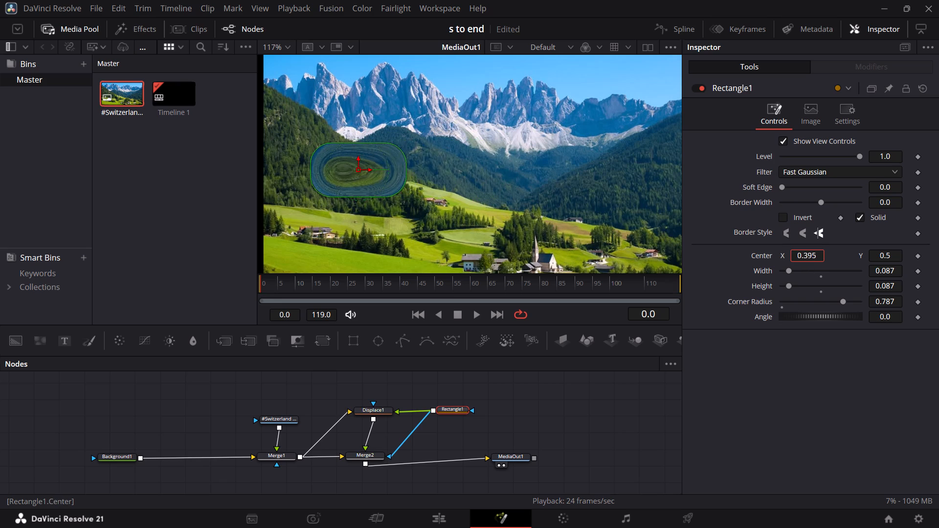
left_click_drag(753, 261, 827, 256)
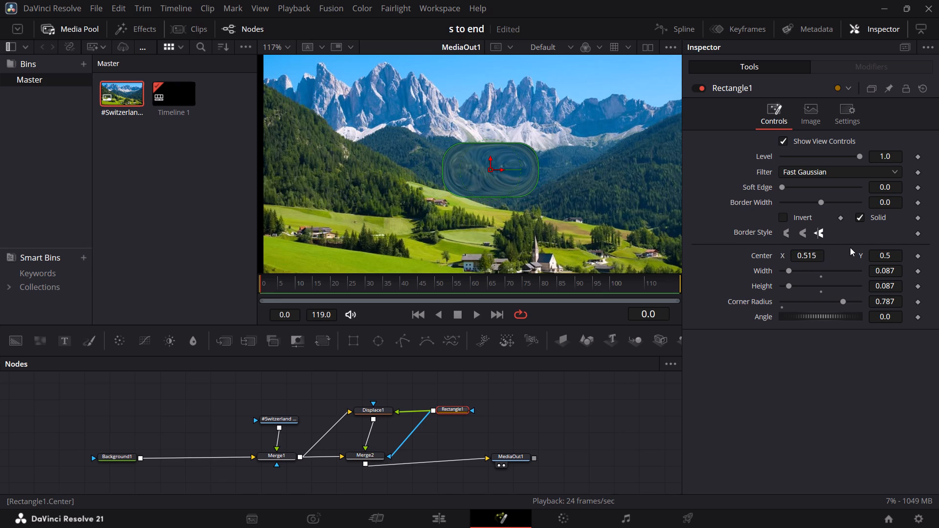
left_click_drag(881, 253, 819, 262)
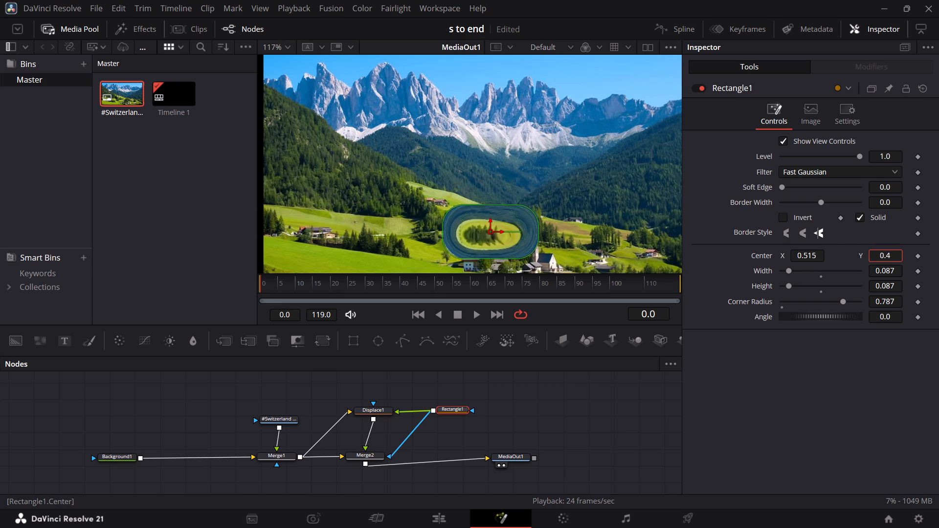
left_click_drag(819, 262, 501, 250)
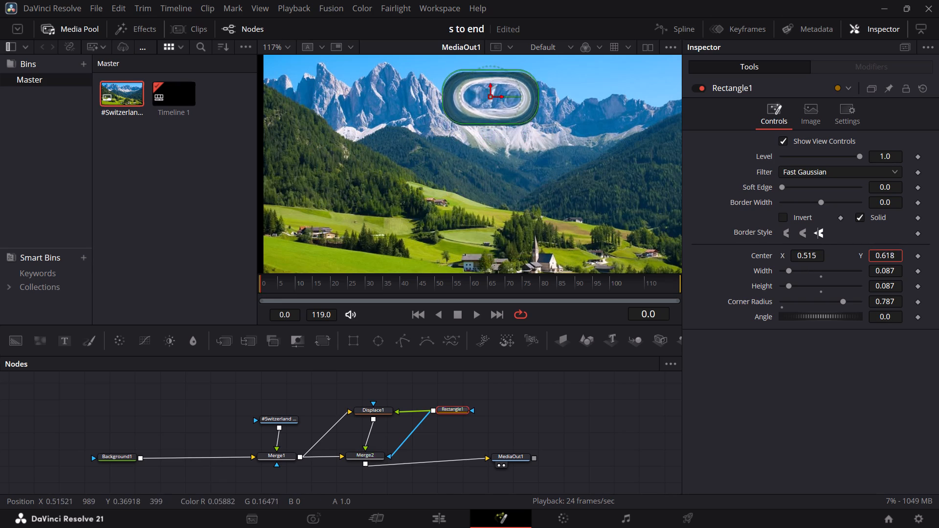
left_click_drag(501, 250, 492, 255)
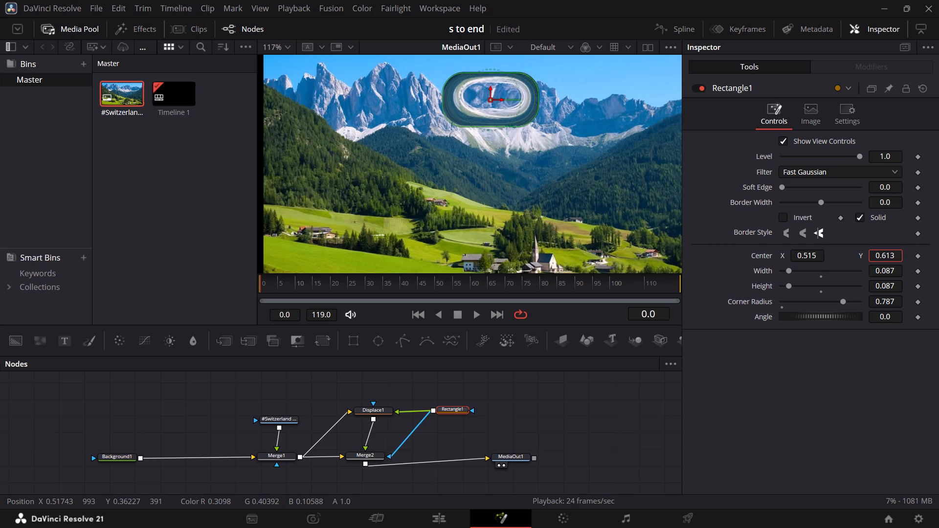
left_click_drag(492, 255, 447, 262)
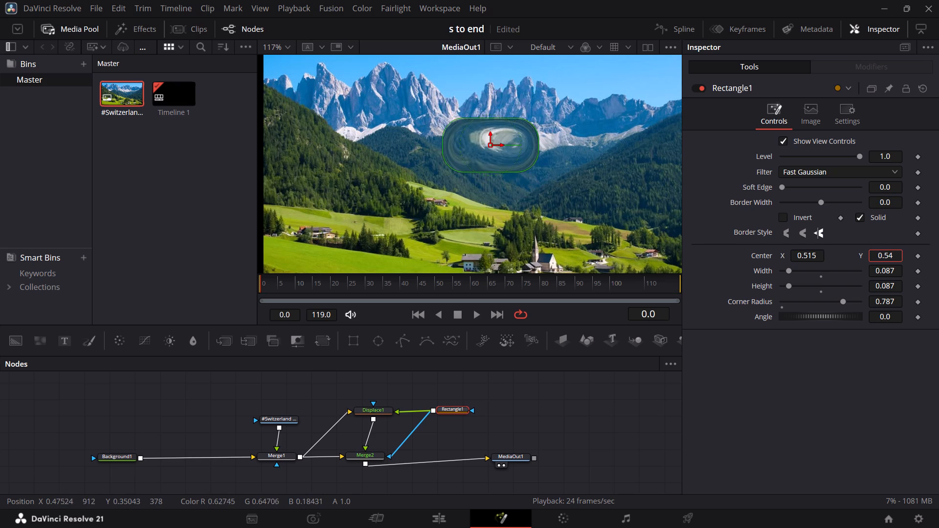
left_click_drag(447, 262, 447, 262)
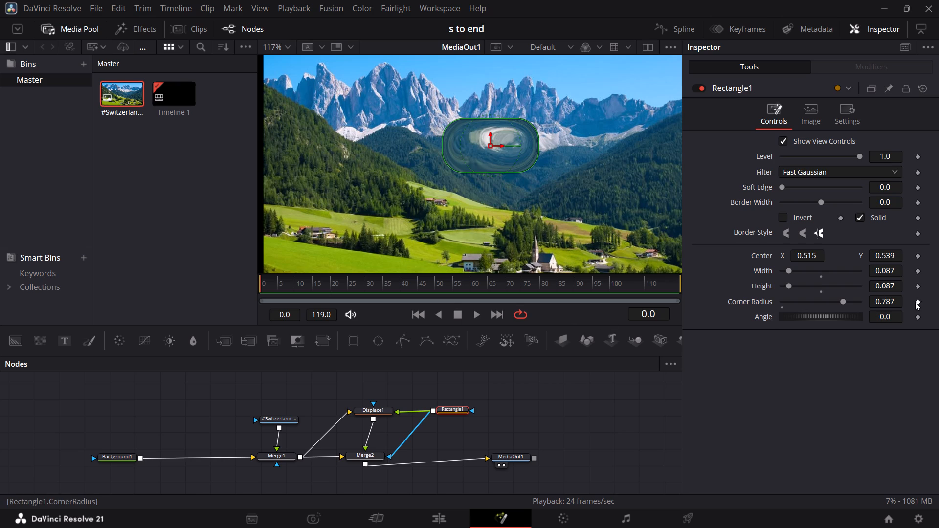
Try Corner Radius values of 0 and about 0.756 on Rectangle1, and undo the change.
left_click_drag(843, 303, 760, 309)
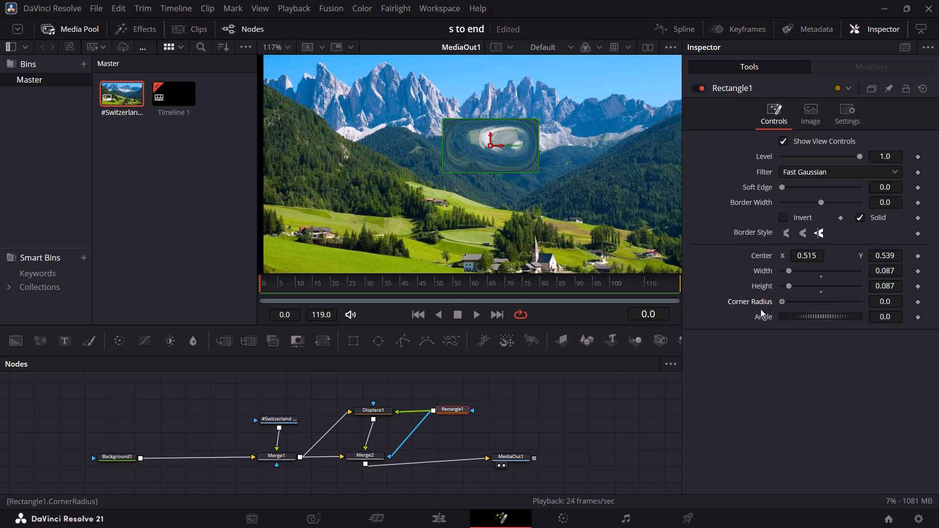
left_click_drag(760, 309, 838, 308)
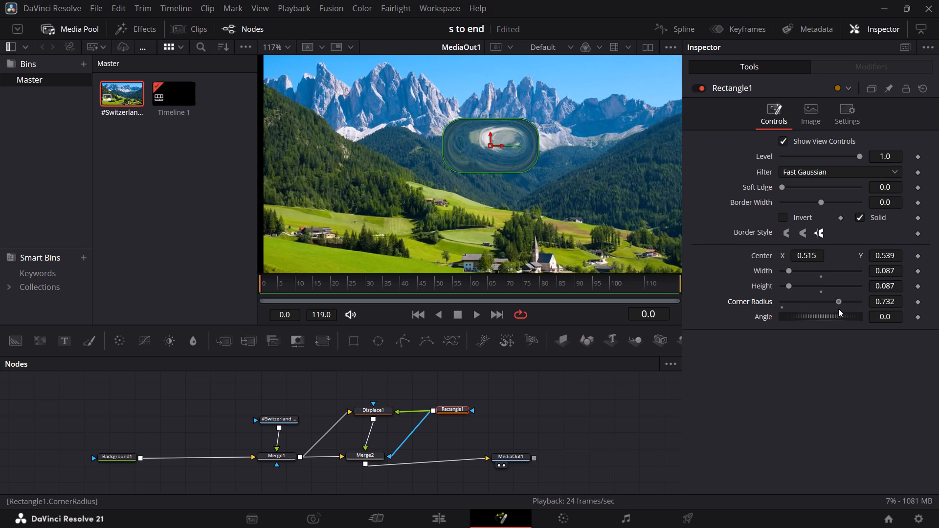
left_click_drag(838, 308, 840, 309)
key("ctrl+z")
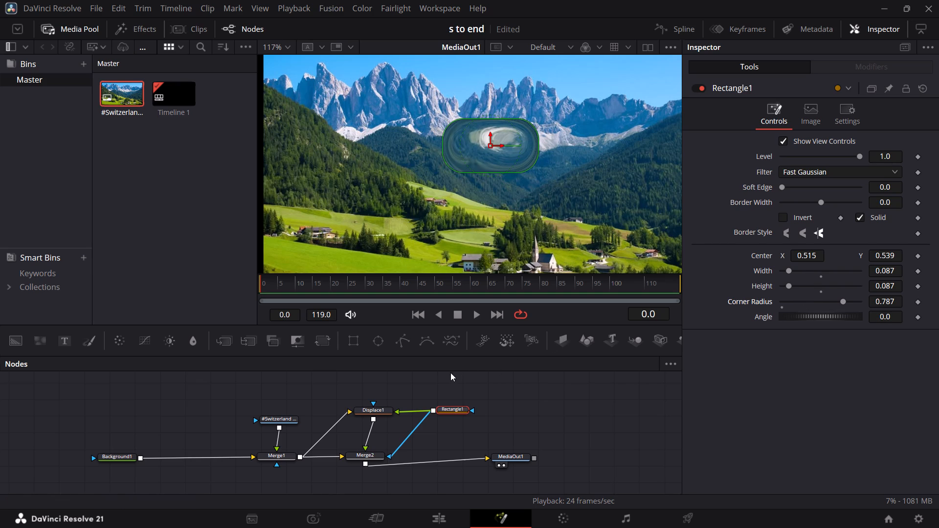
Set Displace1's Spread to 0.
left_click(381, 407)
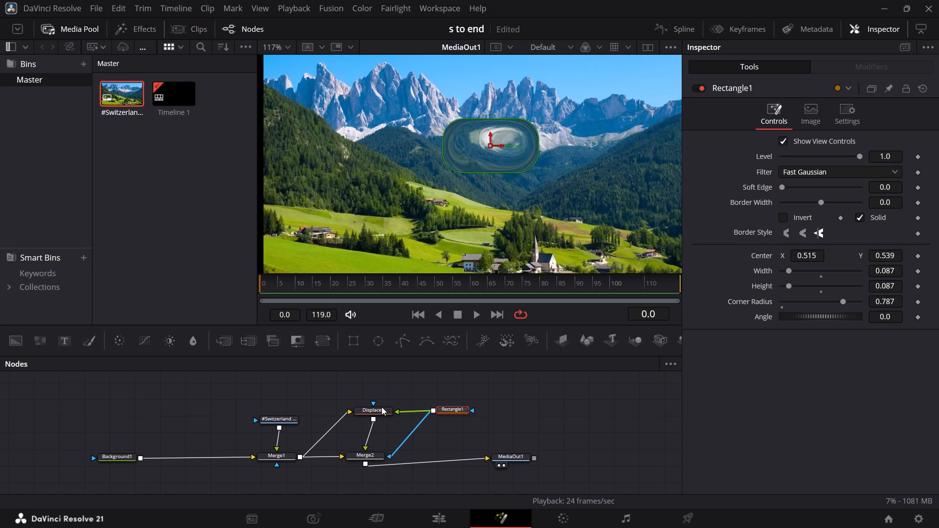
left_click(382, 409)
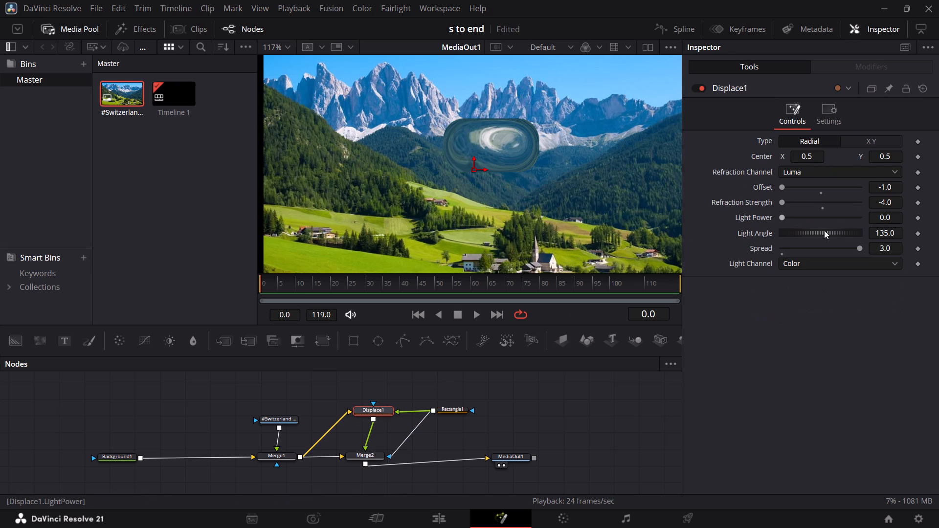
left_click_drag(857, 248, 740, 264)
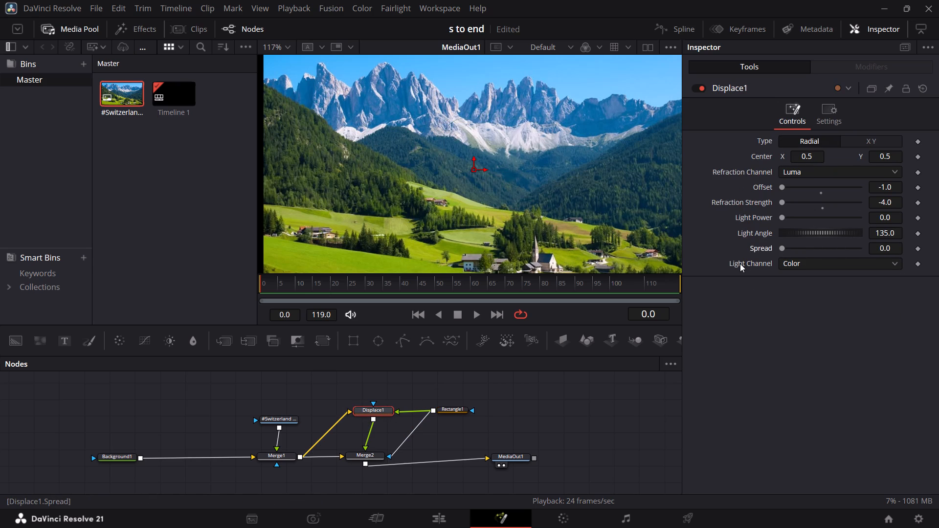
Animate Displace1's Spread with keyframes, going from 0 at frame 0 to 3.0 at frame 12.
left_click(916, 246)
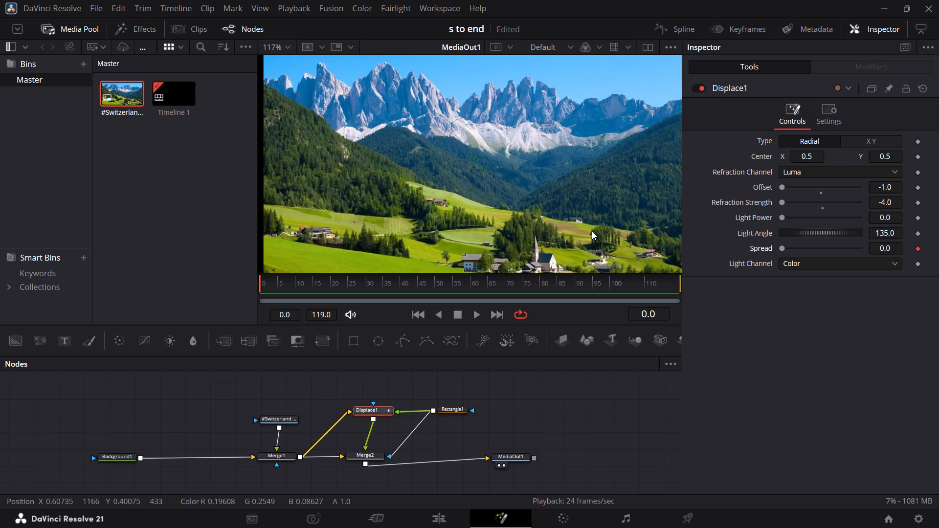
key("space")
key("space")
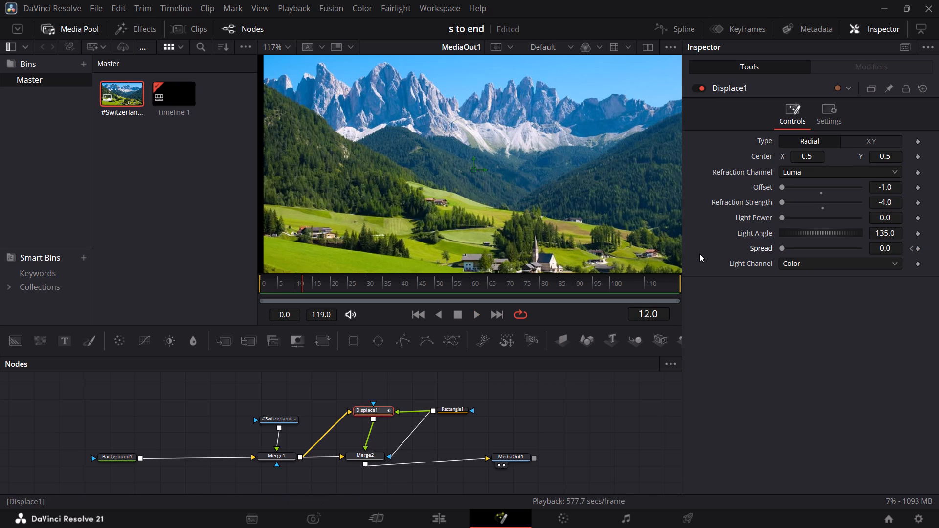
left_click_drag(784, 247, 862, 242)
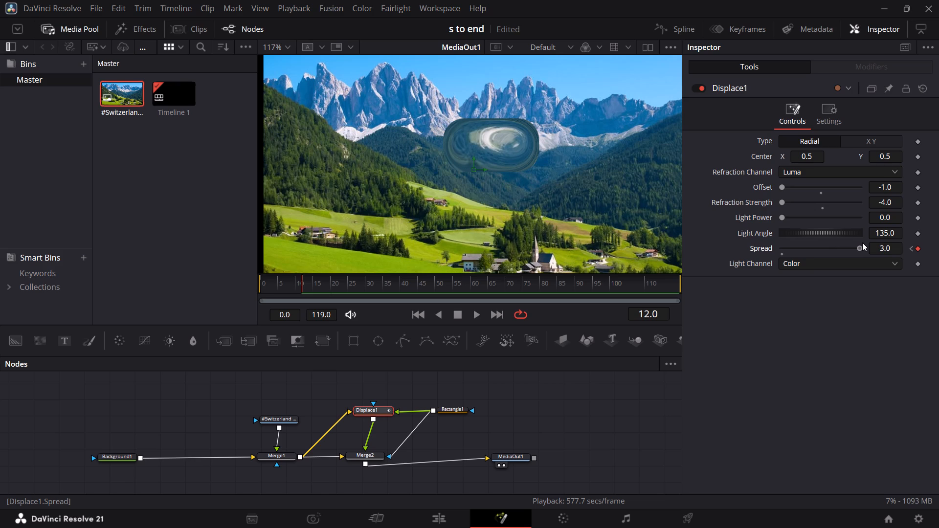
left_click_drag(862, 242, 820, 259)
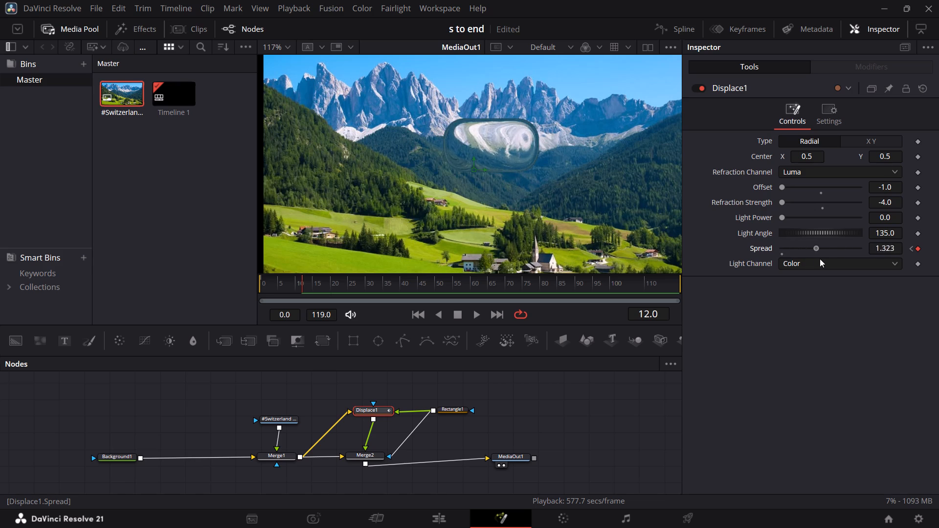
left_click_drag(820, 259, 803, 262)
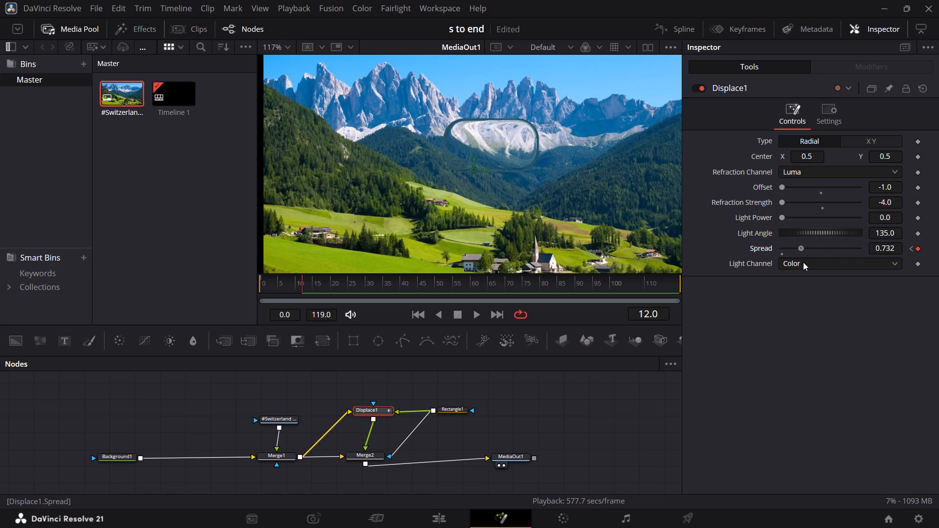
left_click_drag(803, 262, 895, 253)
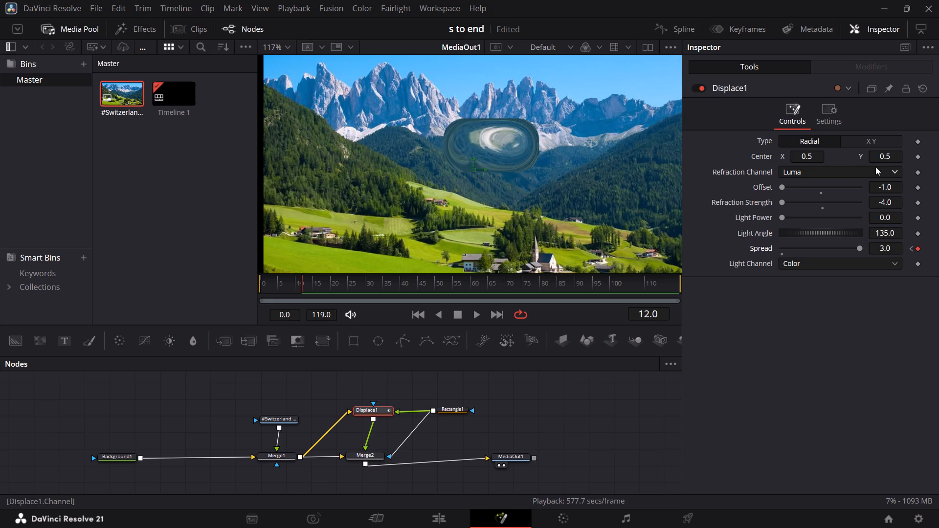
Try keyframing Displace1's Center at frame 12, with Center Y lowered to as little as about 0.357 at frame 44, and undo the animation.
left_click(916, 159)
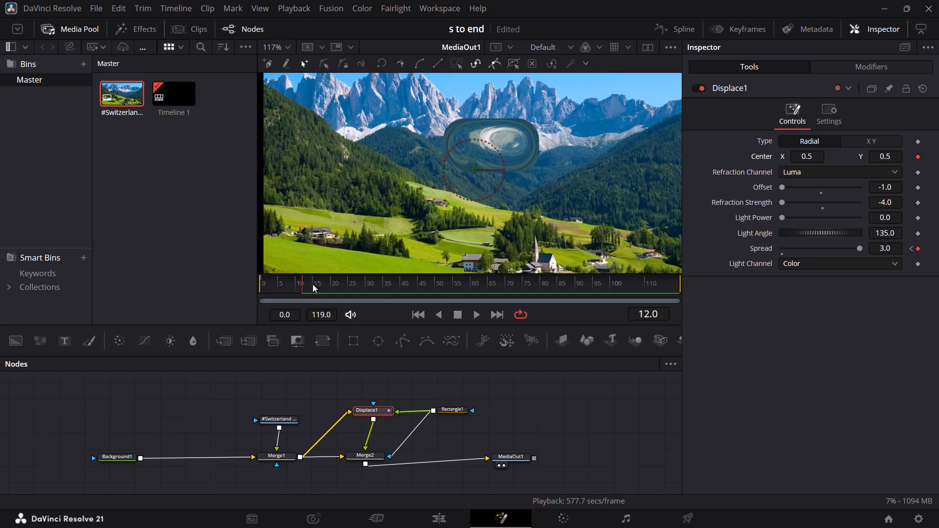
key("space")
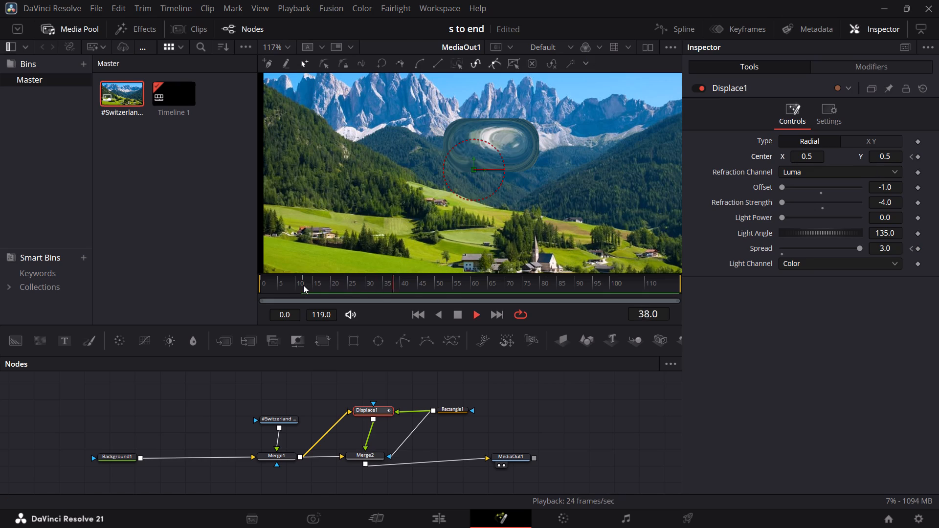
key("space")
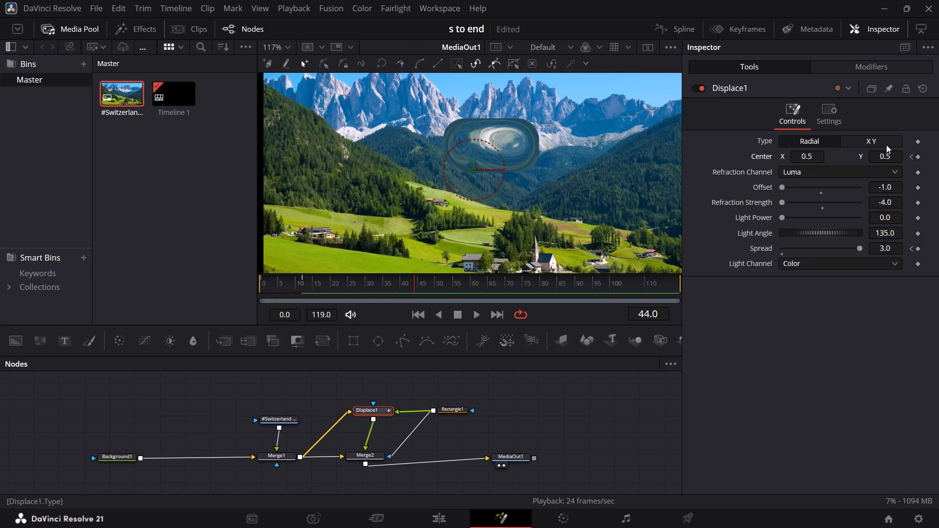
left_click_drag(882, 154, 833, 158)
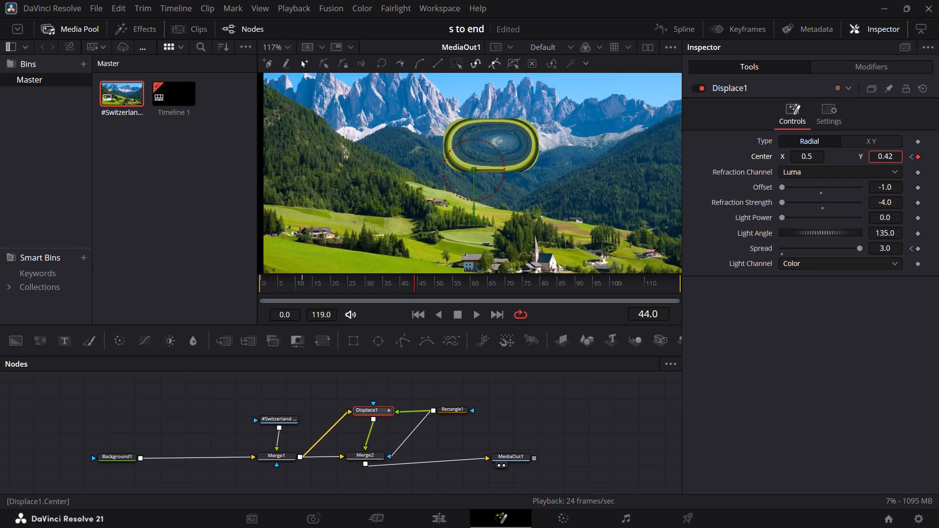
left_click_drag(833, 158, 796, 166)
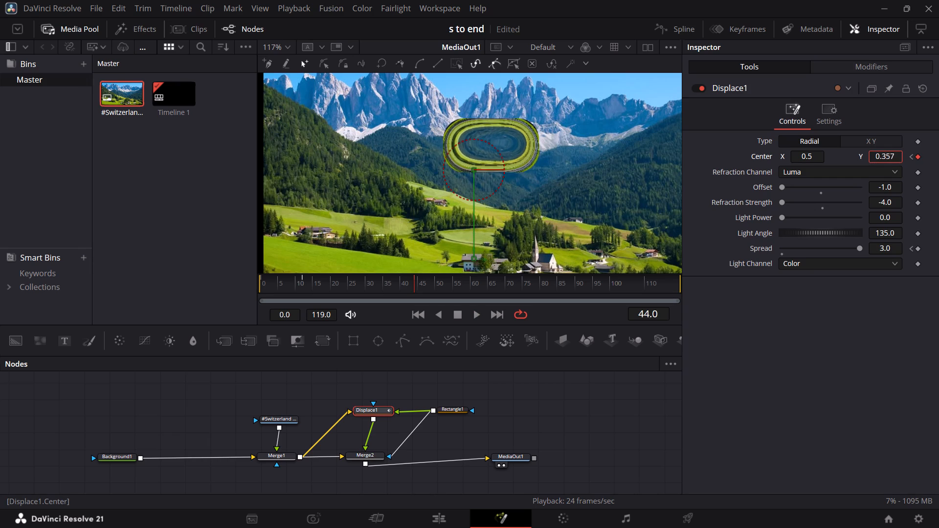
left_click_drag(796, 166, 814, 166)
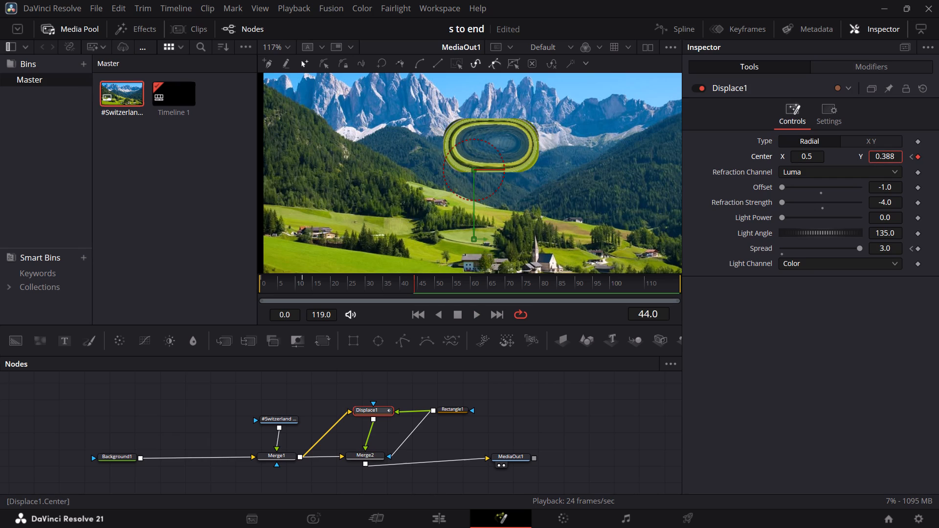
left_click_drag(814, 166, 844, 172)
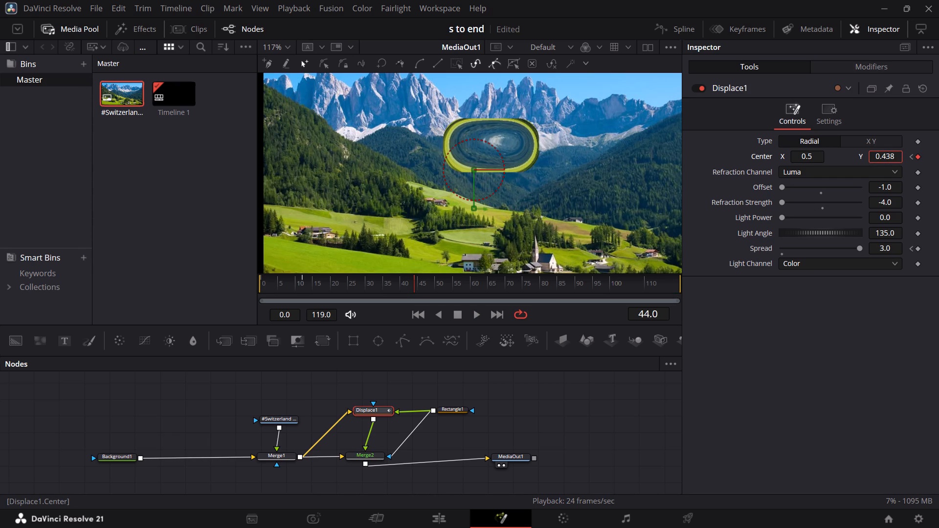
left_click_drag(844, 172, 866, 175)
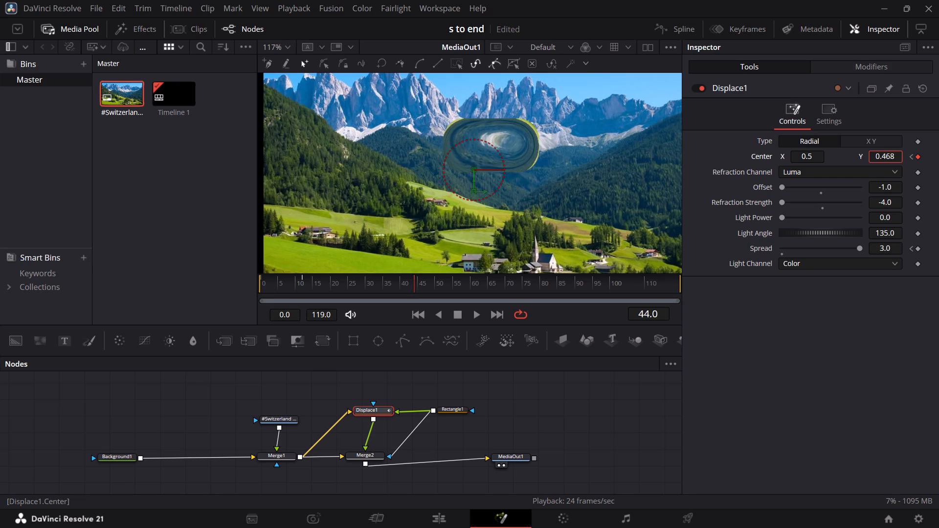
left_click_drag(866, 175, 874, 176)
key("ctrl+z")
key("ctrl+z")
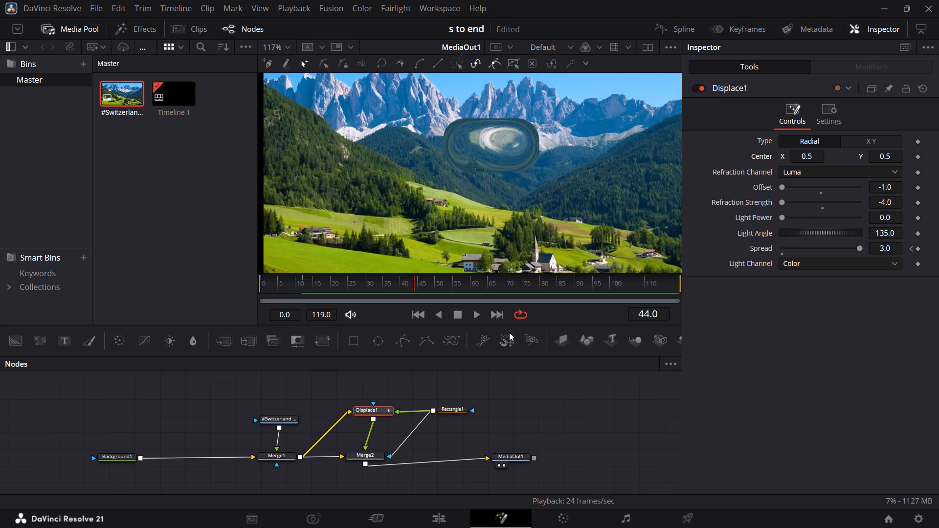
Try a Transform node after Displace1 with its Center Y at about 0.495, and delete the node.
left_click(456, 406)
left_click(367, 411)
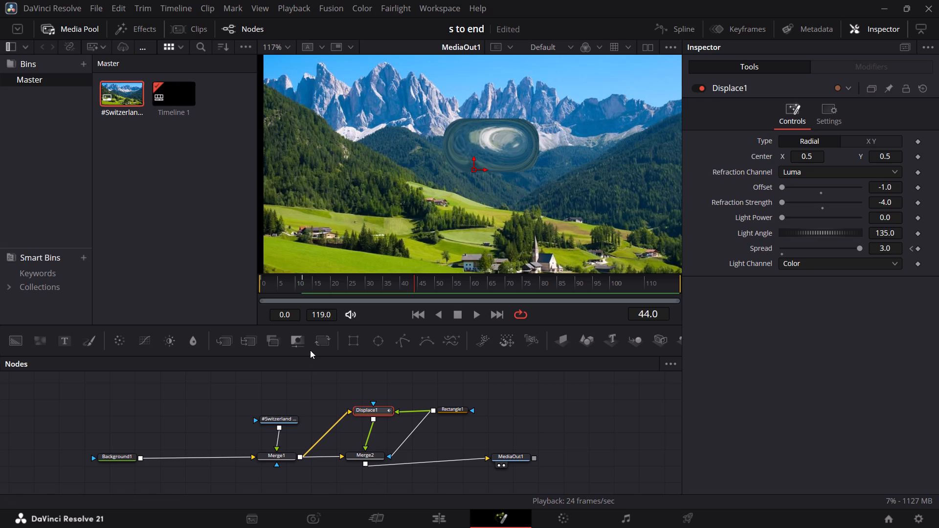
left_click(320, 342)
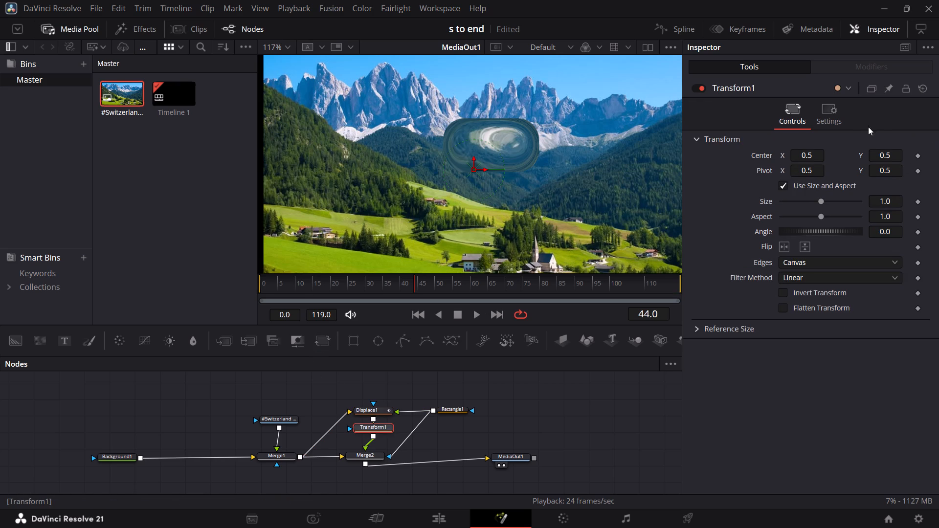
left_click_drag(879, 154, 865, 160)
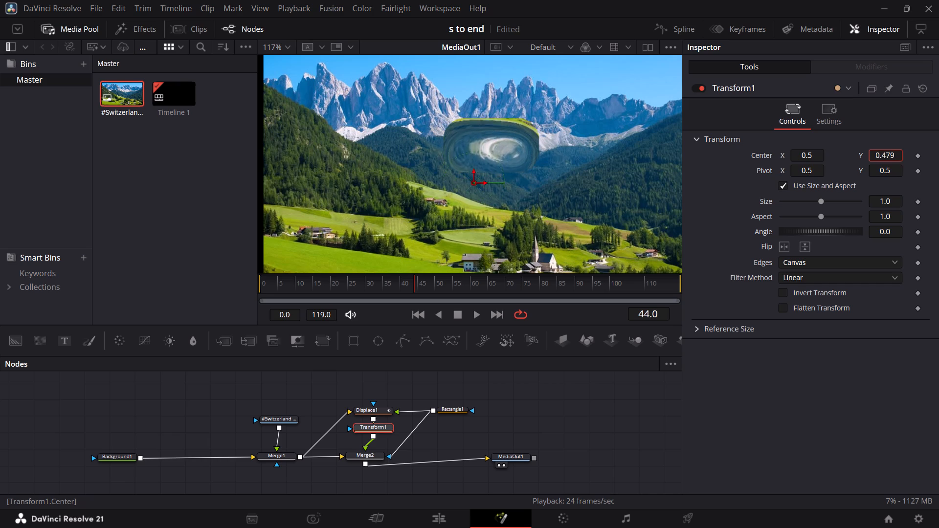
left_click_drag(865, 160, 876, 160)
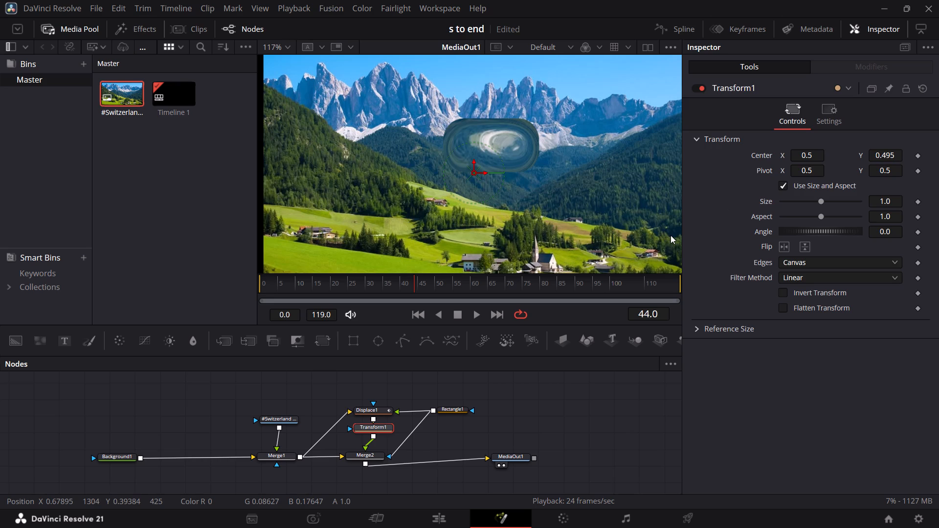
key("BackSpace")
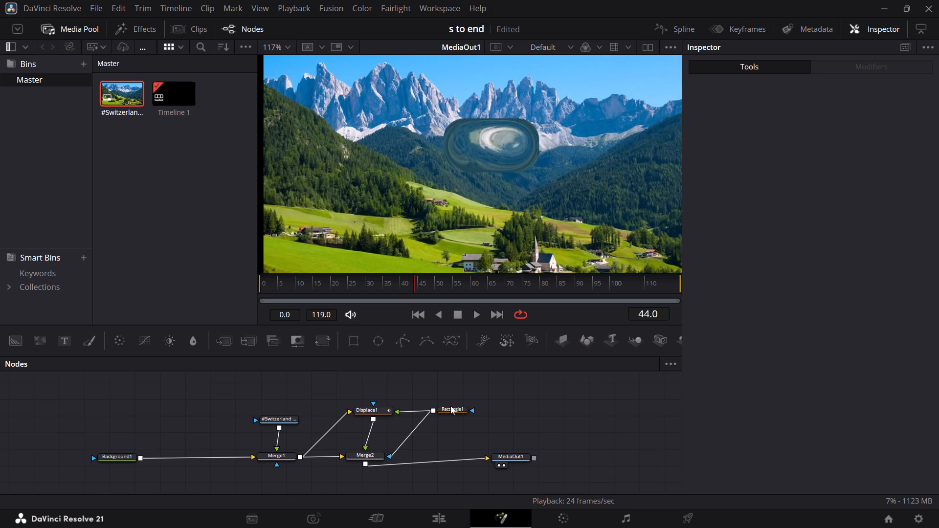
Insert a Transform node after Rectangle1 and shift its Center X to about 0.513.
left_click(450, 406)
left_click(450, 406)
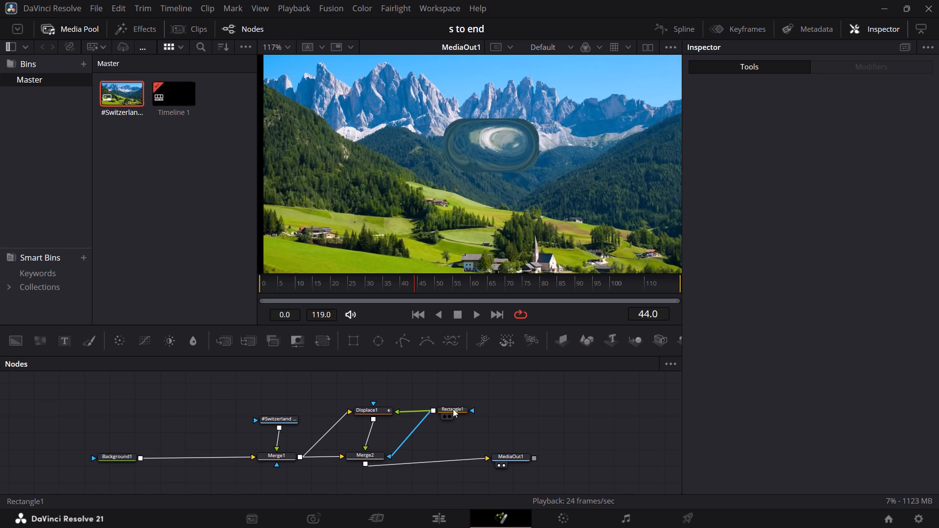
left_click(453, 409)
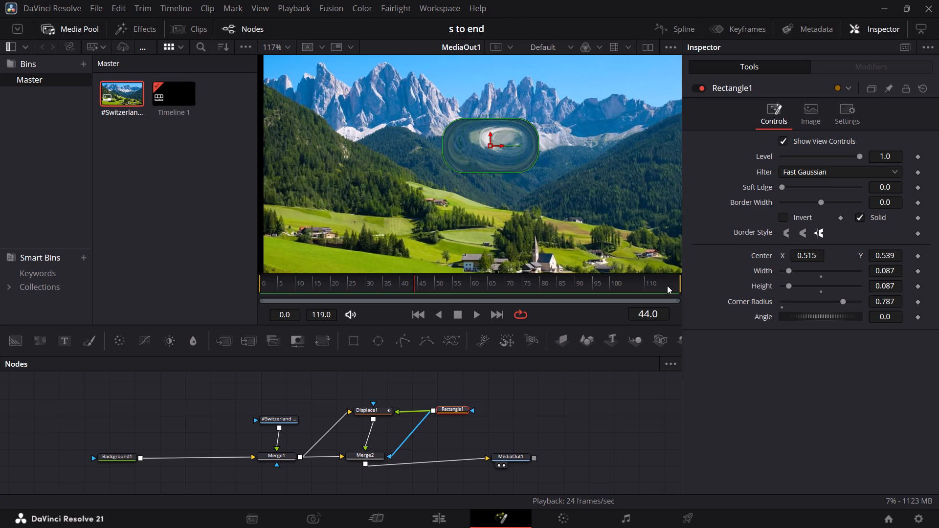
left_click(846, 117)
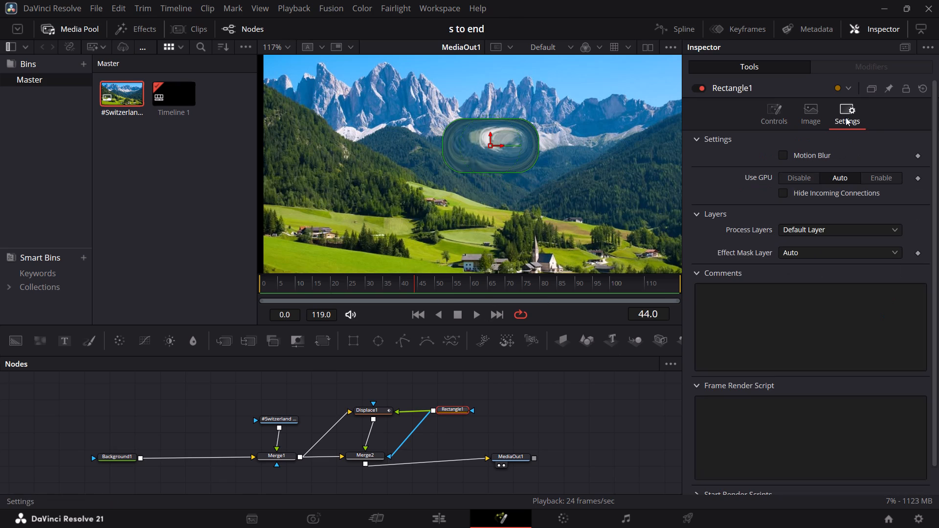
left_click(776, 112)
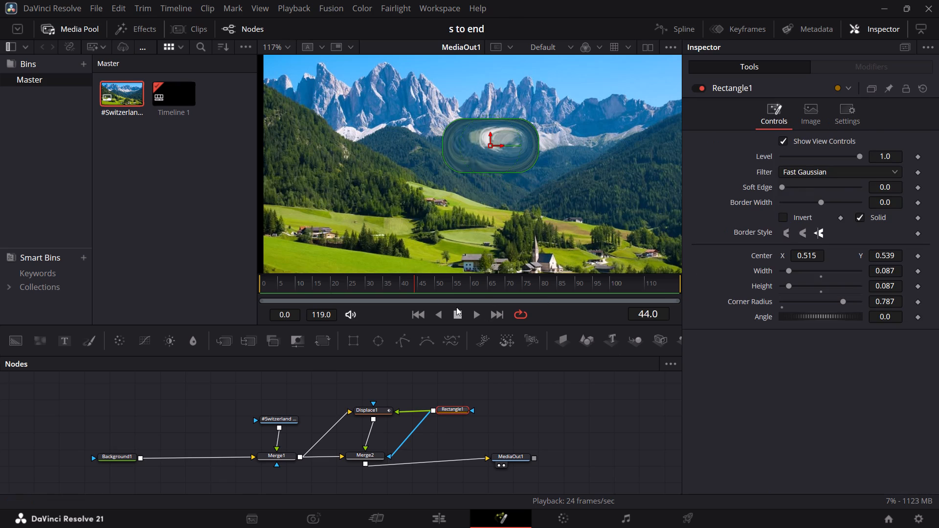
left_click(325, 345)
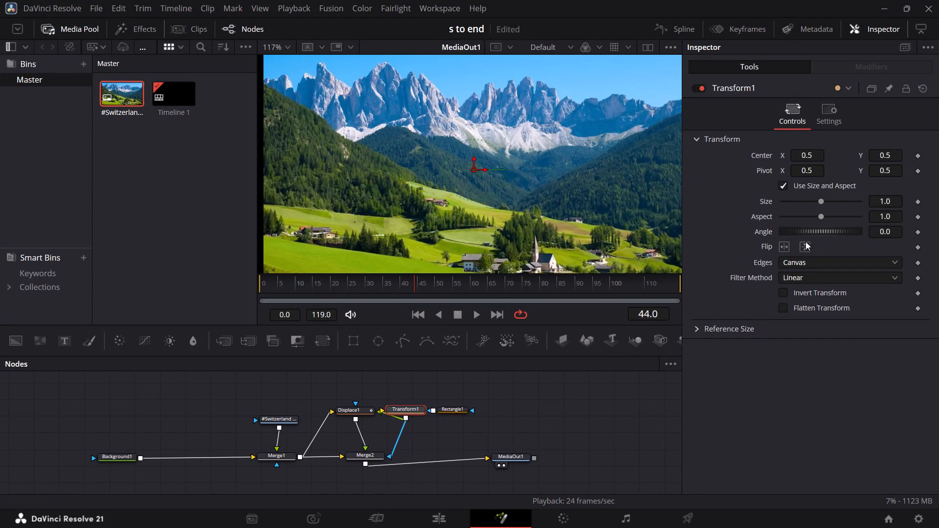
left_click_drag(810, 156, 834, 151)
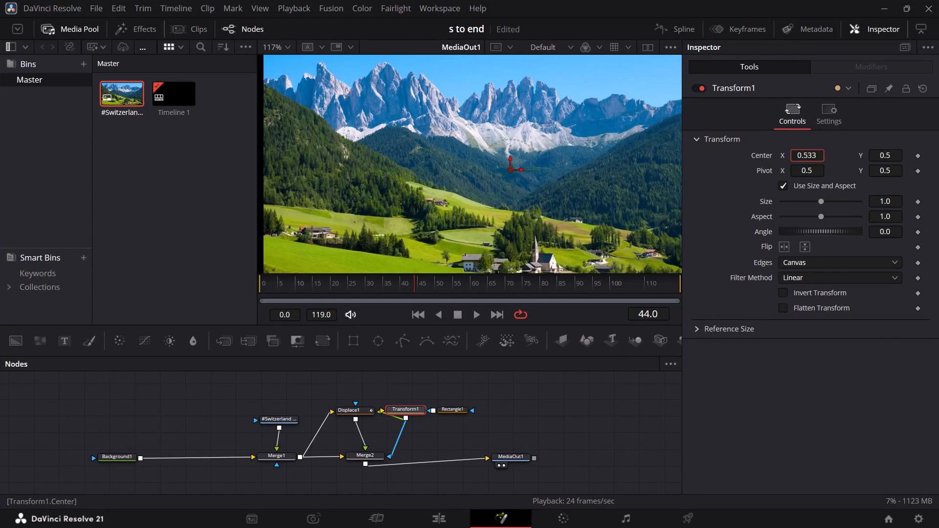
left_click_drag(834, 151, 818, 153)
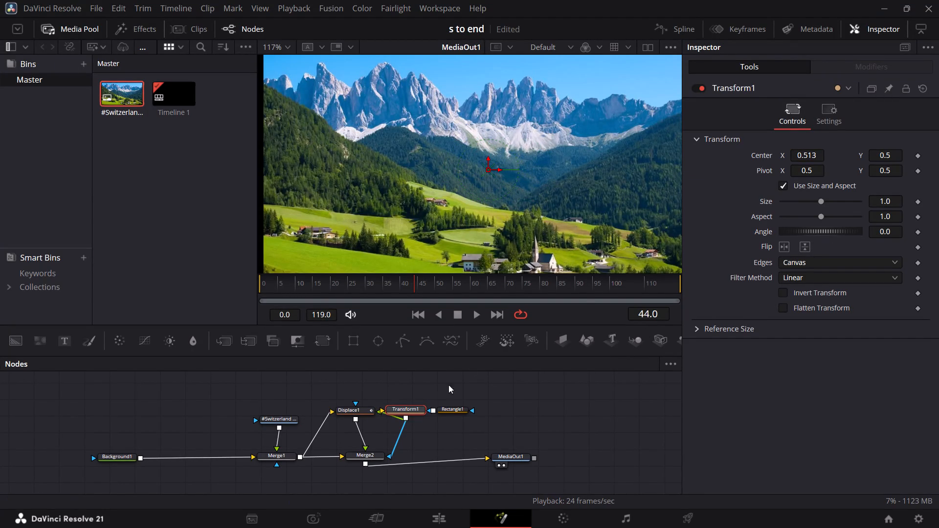
Place the Transform1 node directly beneath Rectangle1 in the node graph.
left_click_drag(415, 408, 459, 427)
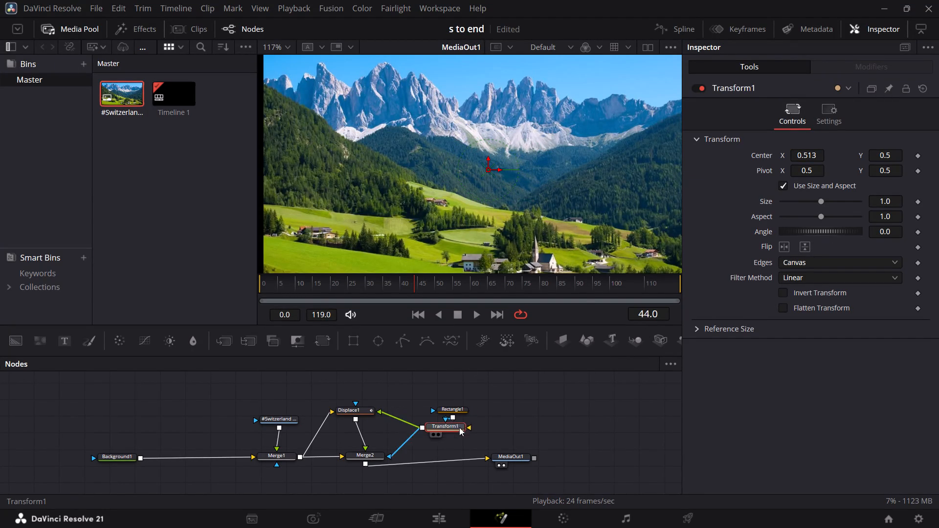
left_click_drag(459, 427, 461, 433)
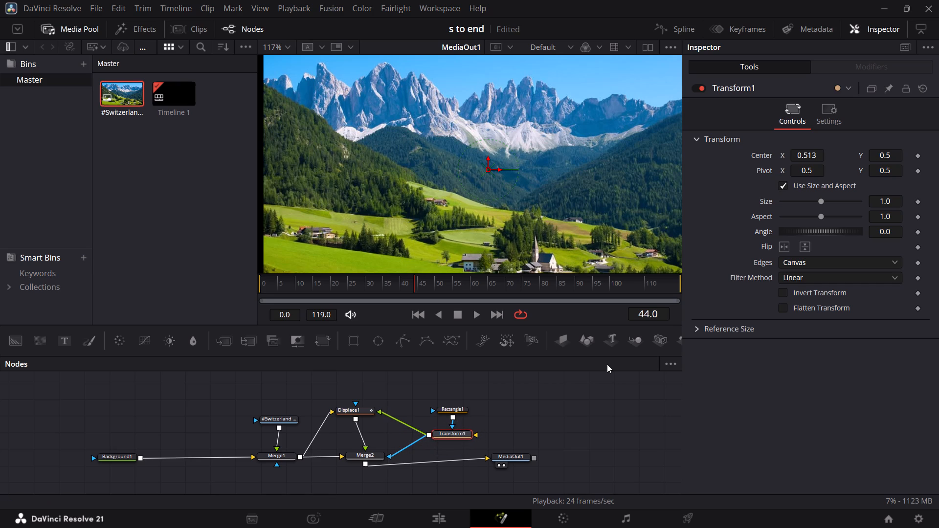
Try Invert Transform and horizontal Flip on Transform1, switching both back off, and set its Size to about 0.98.
left_click(782, 294)
left_click(782, 294)
left_click(823, 198)
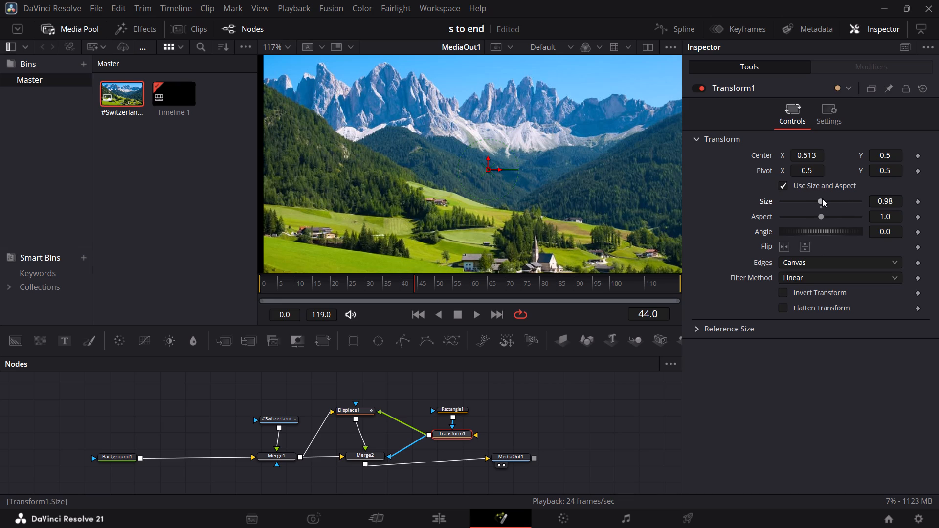
left_click(785, 244)
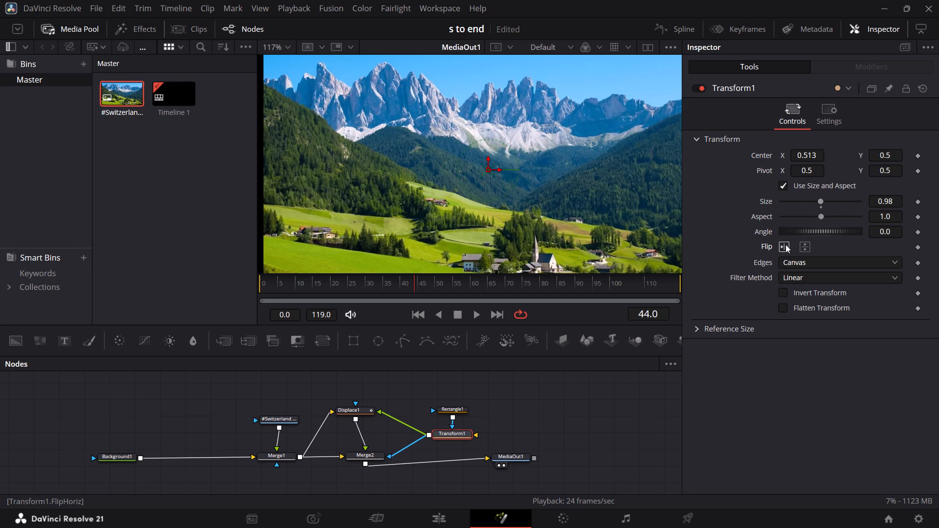
left_click(785, 244)
left_click(459, 430)
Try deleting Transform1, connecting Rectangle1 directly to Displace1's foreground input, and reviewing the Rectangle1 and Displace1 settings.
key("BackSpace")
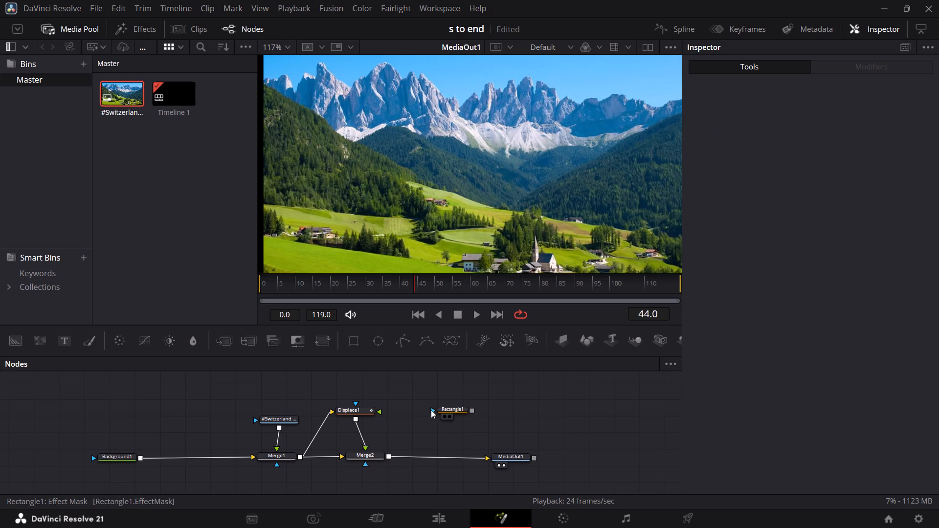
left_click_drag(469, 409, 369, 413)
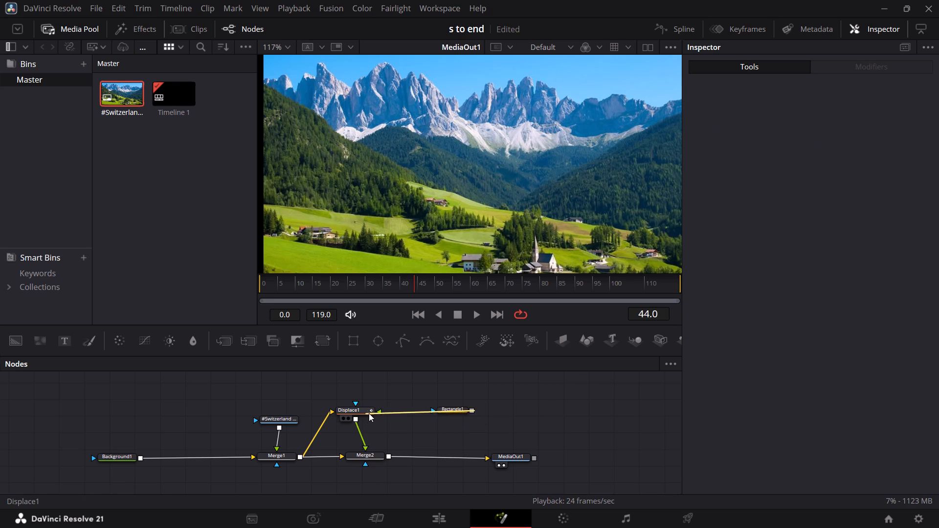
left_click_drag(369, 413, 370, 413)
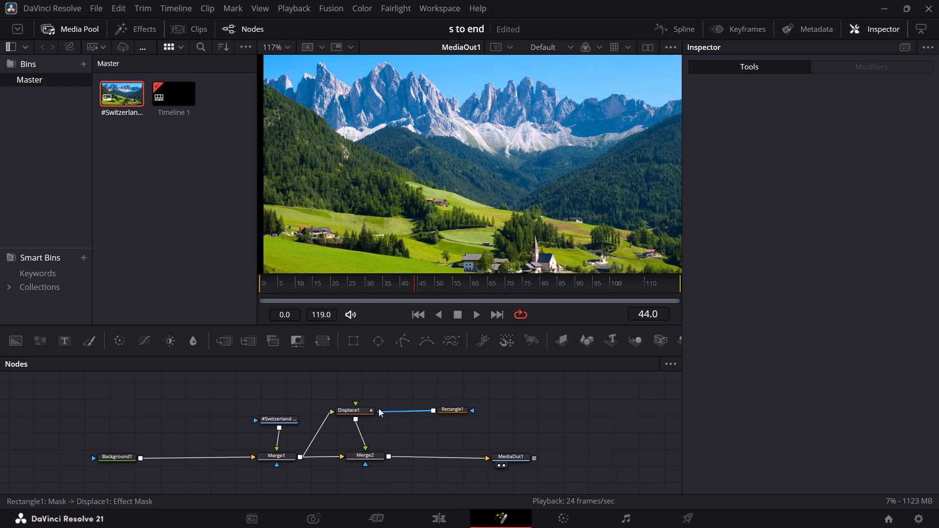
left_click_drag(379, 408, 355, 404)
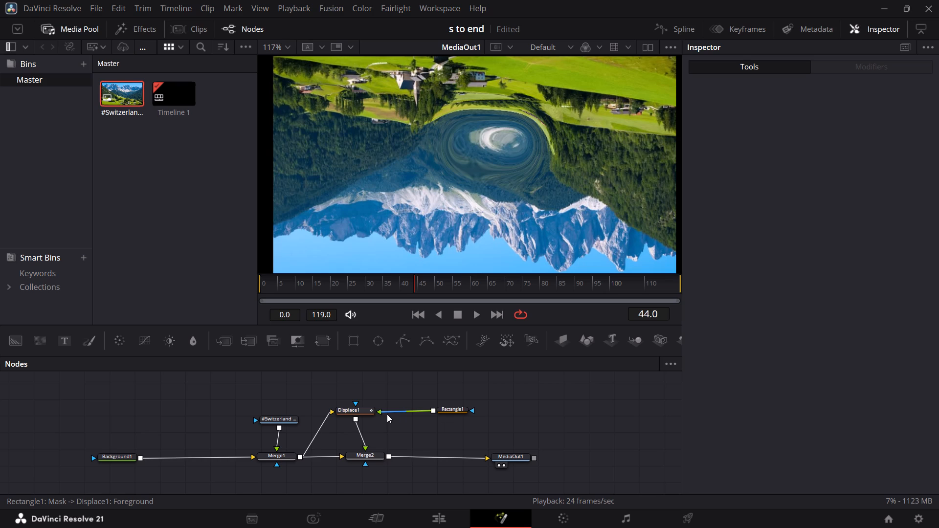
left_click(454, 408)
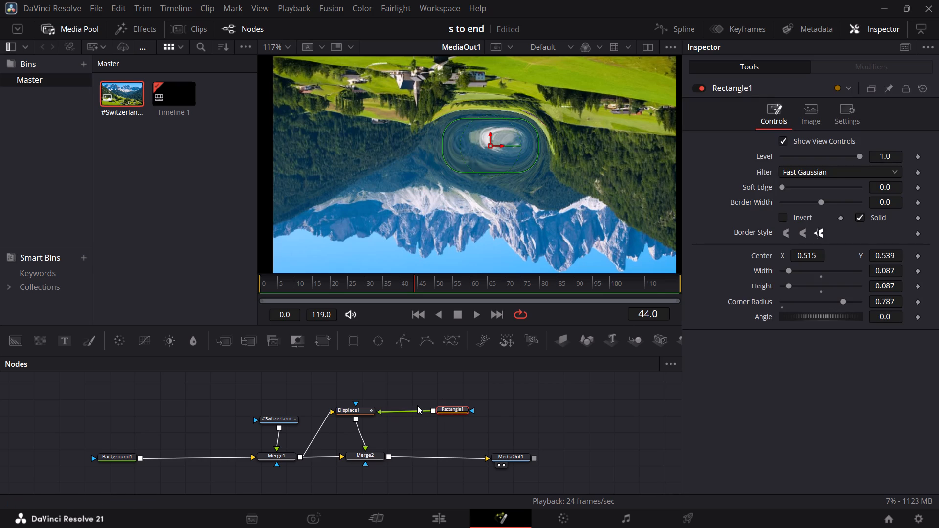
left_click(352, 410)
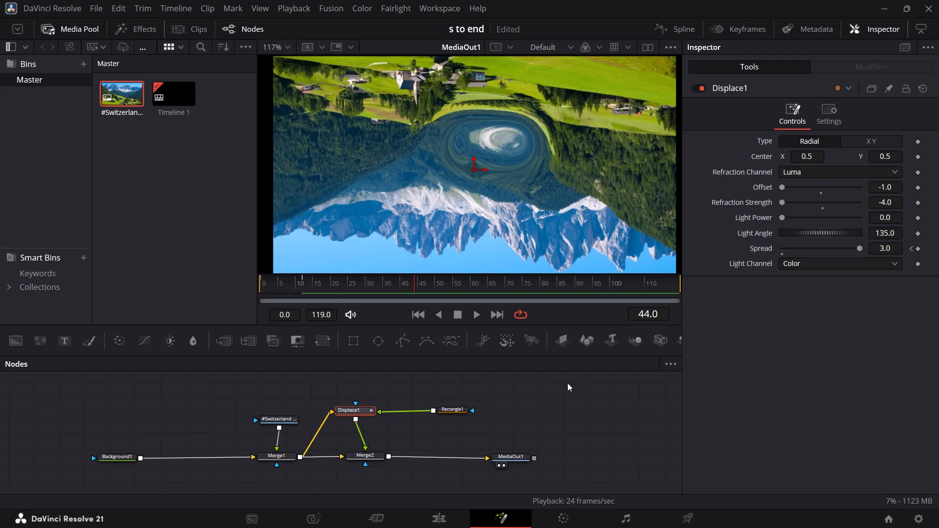
Undo the rewiring and all Transform1 changes, back to Rectangle1 feeding Displace1 and masking Merge2 directly without a Transform node.
key("ctrl+z")
key("ctrl+z")
key("ctrl+z")
key("ctrl+z")
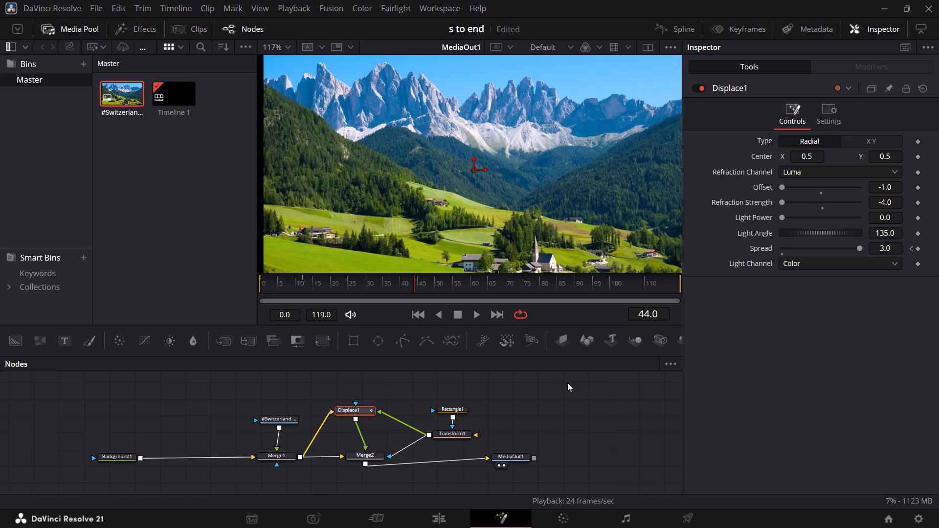
key("ctrl+z")
key("ctrl+z")
key("ctrl+z")
key("ctrl+z")
key("ctrl+z")
key("ctrl+z")
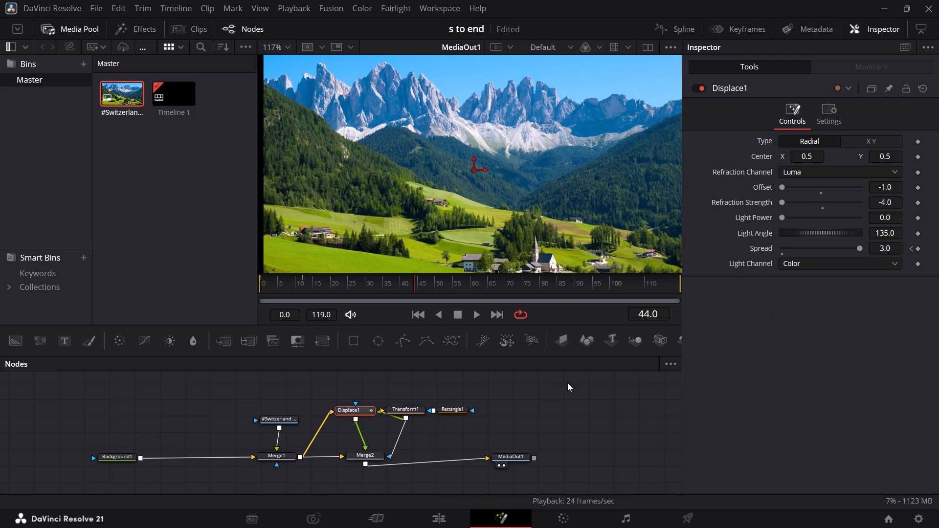
key("ctrl+z")
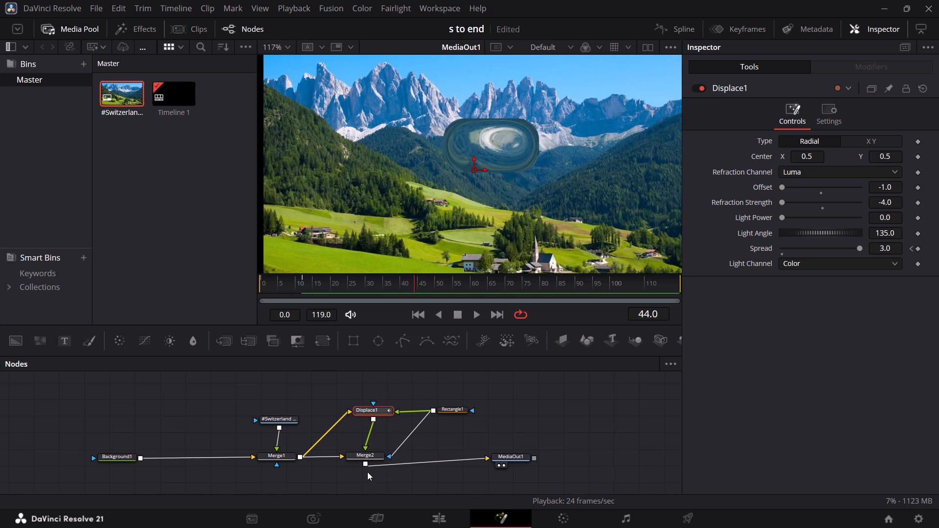
Reposition Merge2 in the node graph directly beneath Displace1, in line with Merge1 and MediaOut1.
left_click_drag(376, 456, 371, 462)
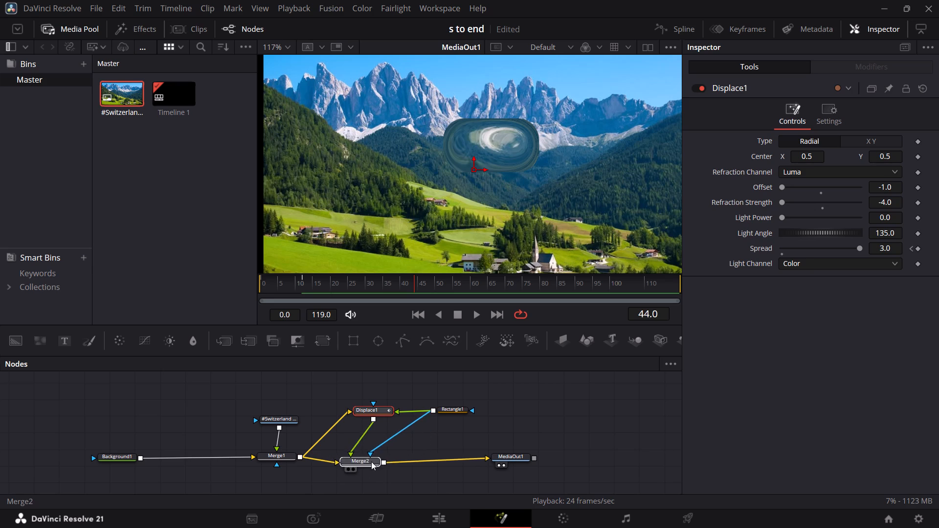
left_click_drag(371, 462, 387, 458)
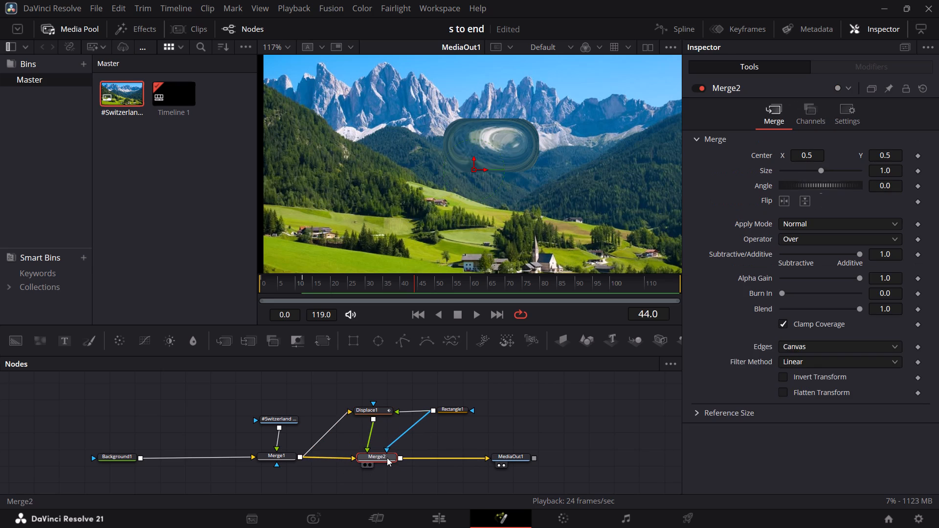
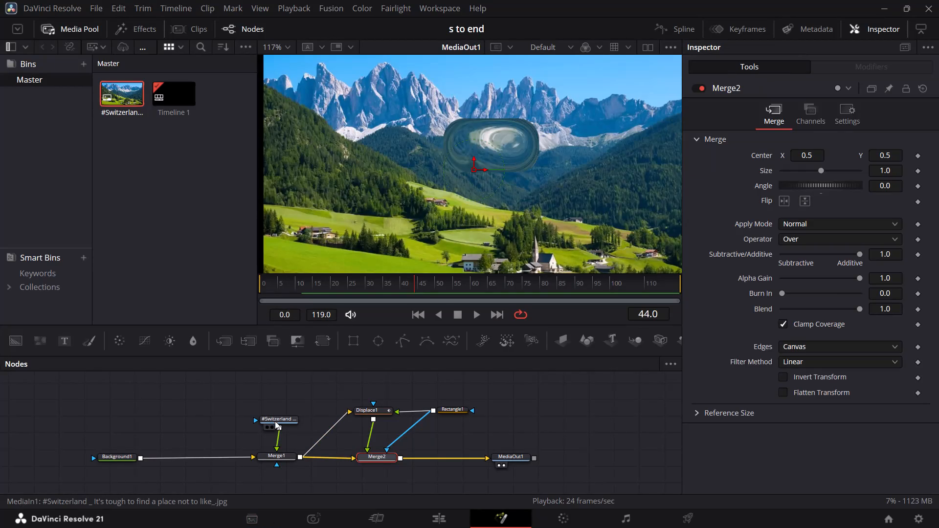
Delete the Switzerland image MediaIn node feeding Merge1's foreground.
left_click(275, 421)
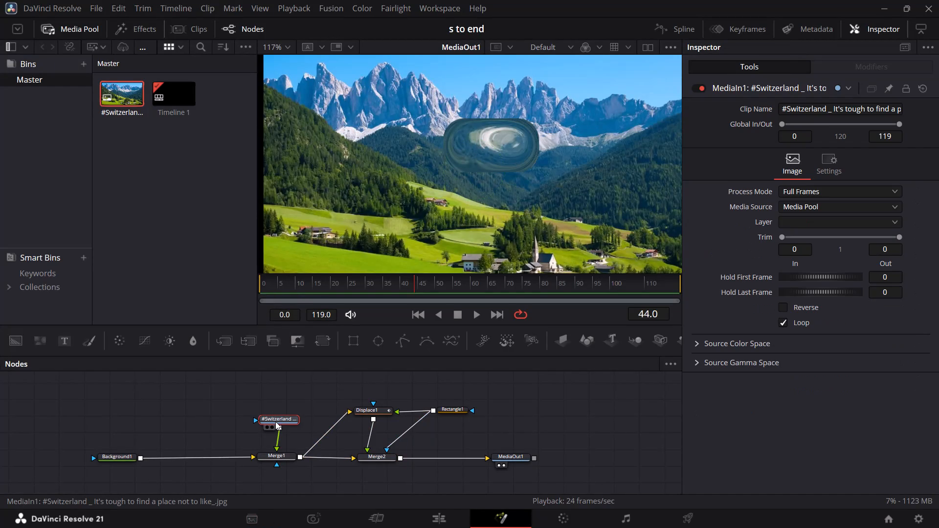
key("BackSpace")
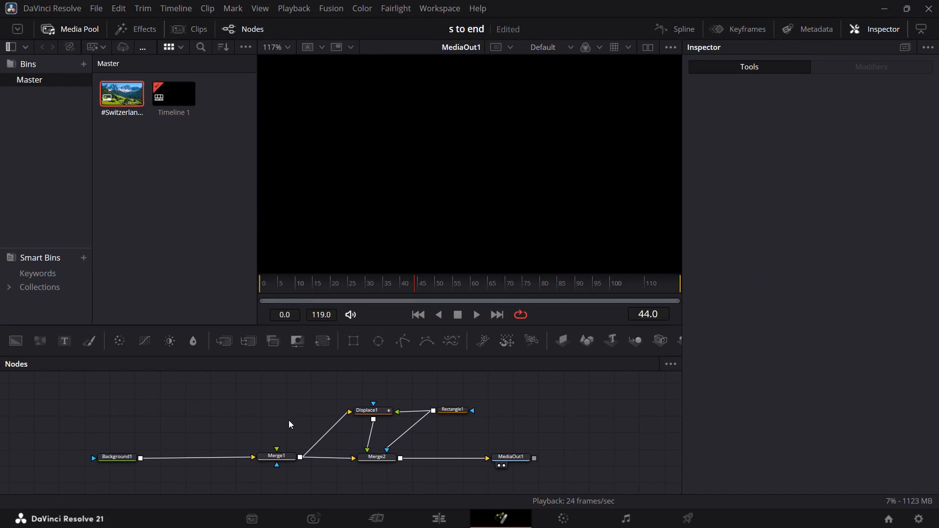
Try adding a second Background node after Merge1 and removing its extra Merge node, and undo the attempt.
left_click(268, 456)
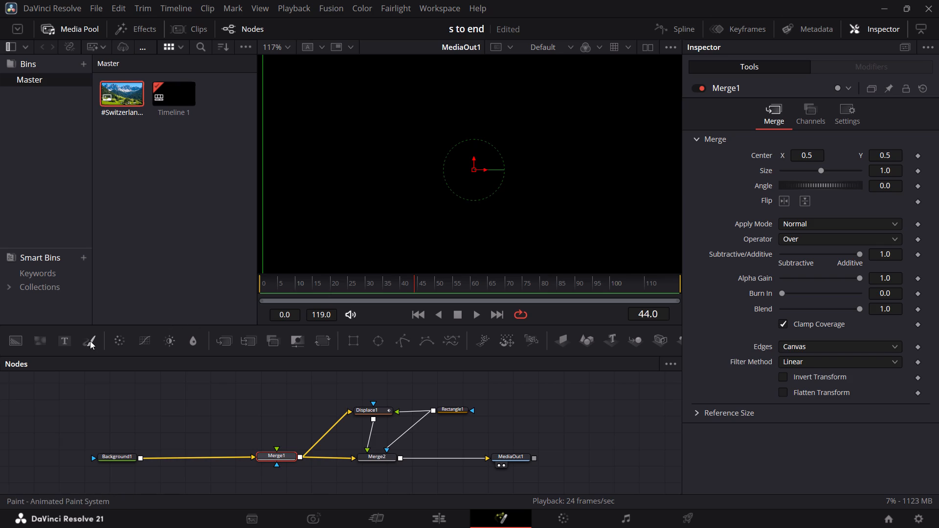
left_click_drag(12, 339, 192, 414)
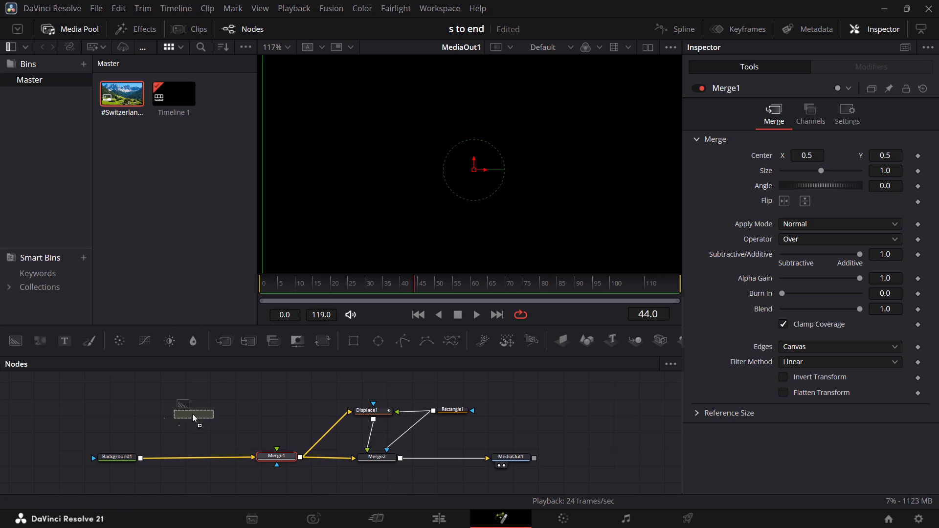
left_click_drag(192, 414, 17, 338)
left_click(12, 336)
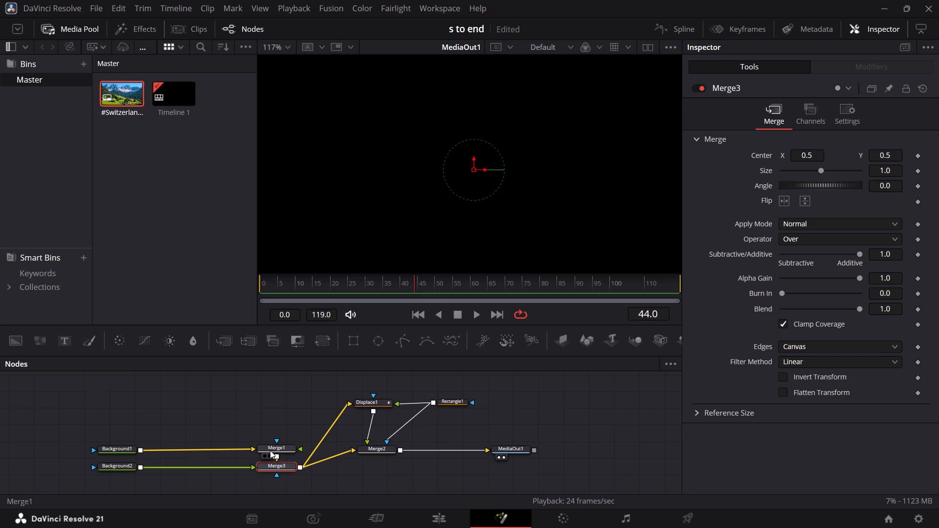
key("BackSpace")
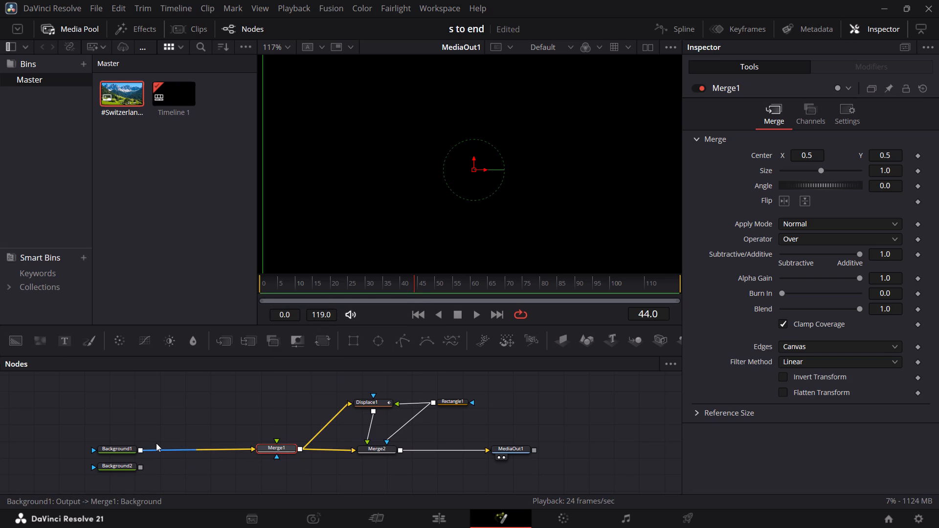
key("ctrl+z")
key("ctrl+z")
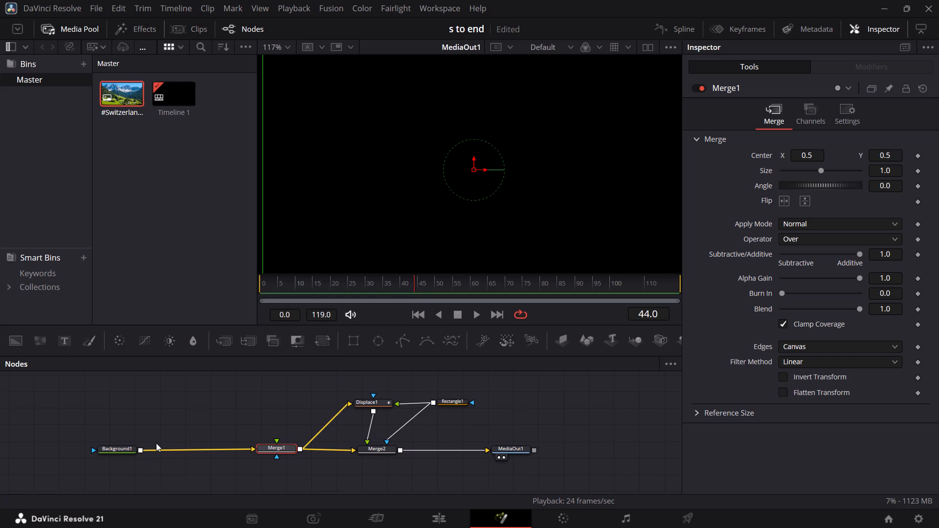
Add a second Background node above Merge1 and connect its output to Merge1's foreground input.
left_click(283, 449)
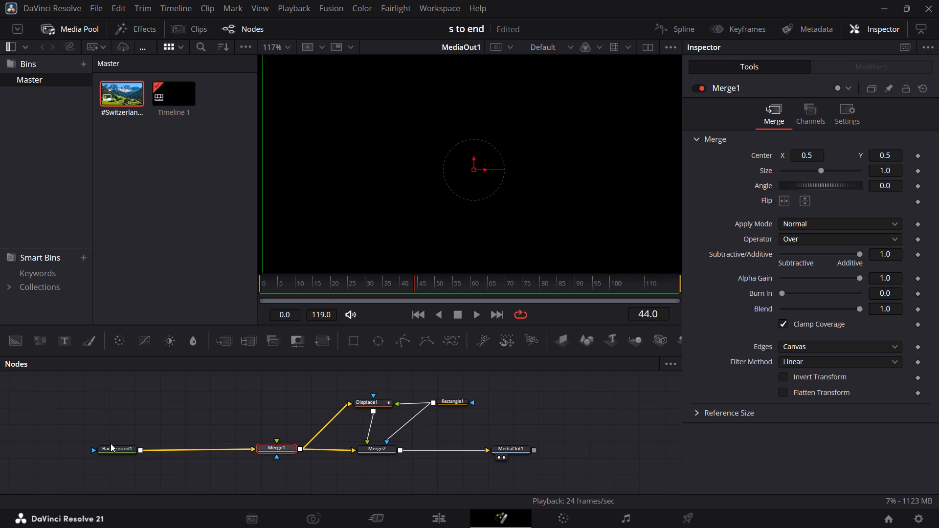
left_click(111, 443)
left_click_drag(14, 336, 268, 410)
left_click_drag(290, 408, 280, 431)
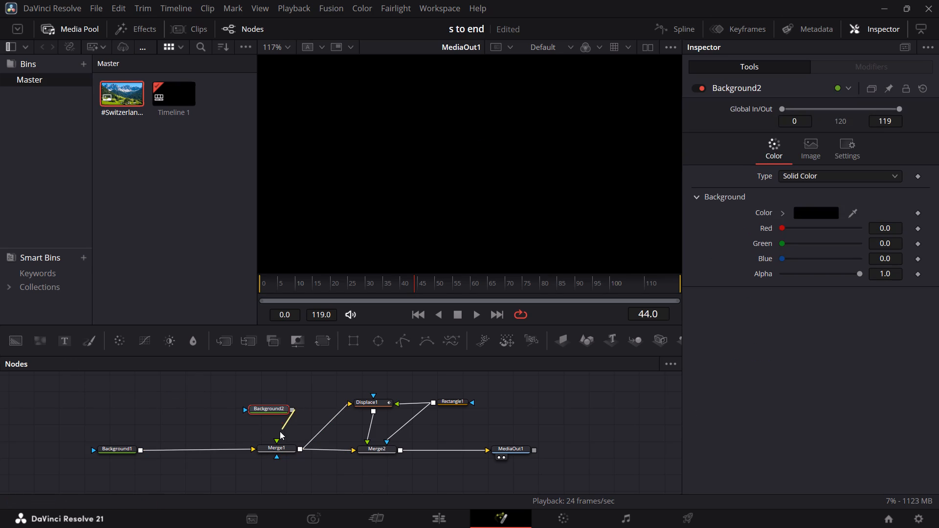
left_click_drag(280, 431, 277, 440)
left_click_drag(278, 408, 288, 418)
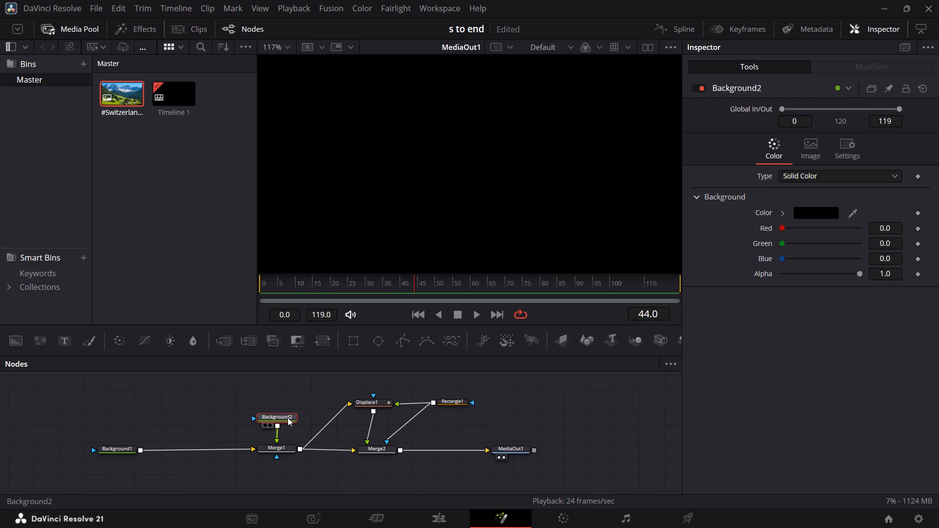
left_click_drag(288, 418, 288, 418)
left_click(288, 418)
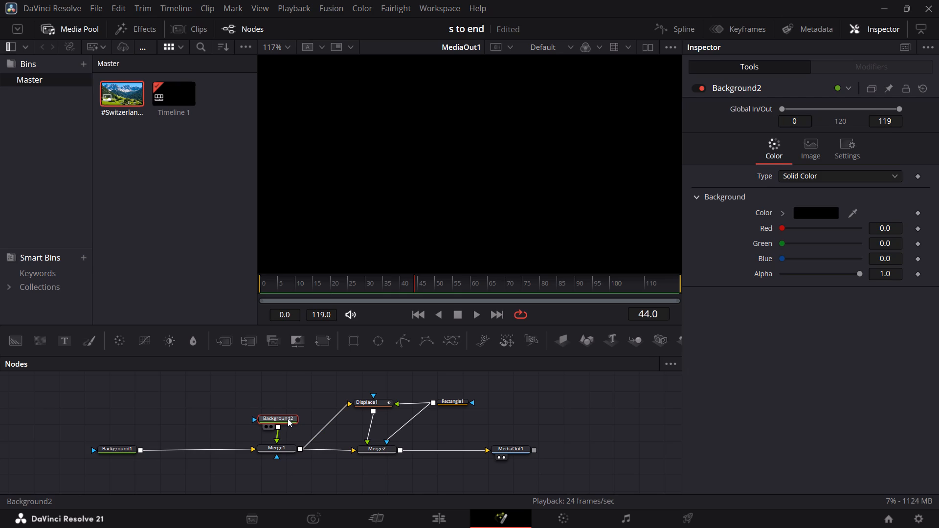
Change Background2's type to Four Corner.
left_click(837, 176)
left_click(805, 231)
Set Background2's Top Left colour to the deep blue #0040c1.
left_click(813, 216)
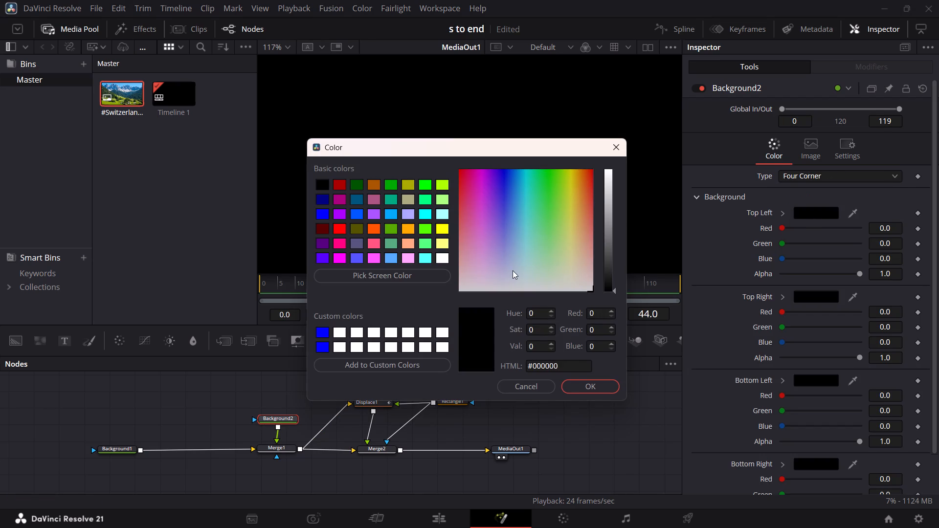
left_click(354, 212)
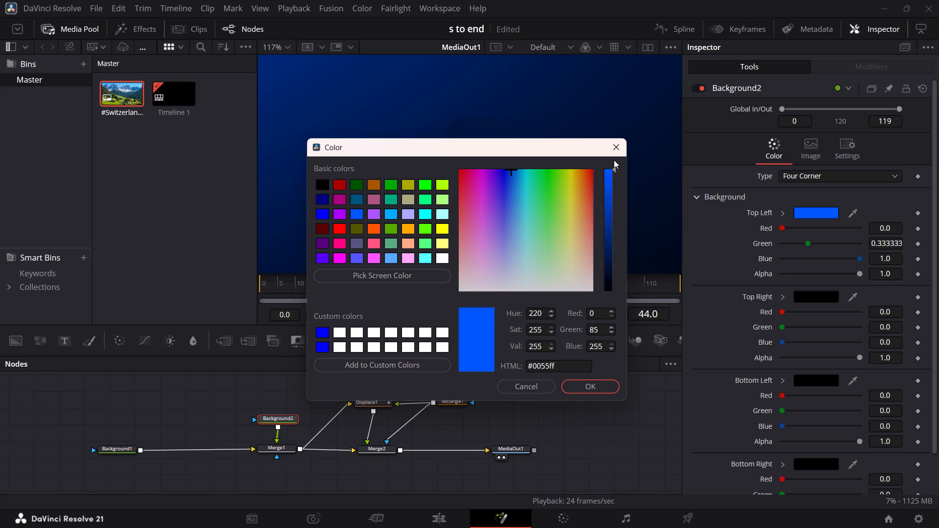
left_click_drag(615, 168, 618, 212)
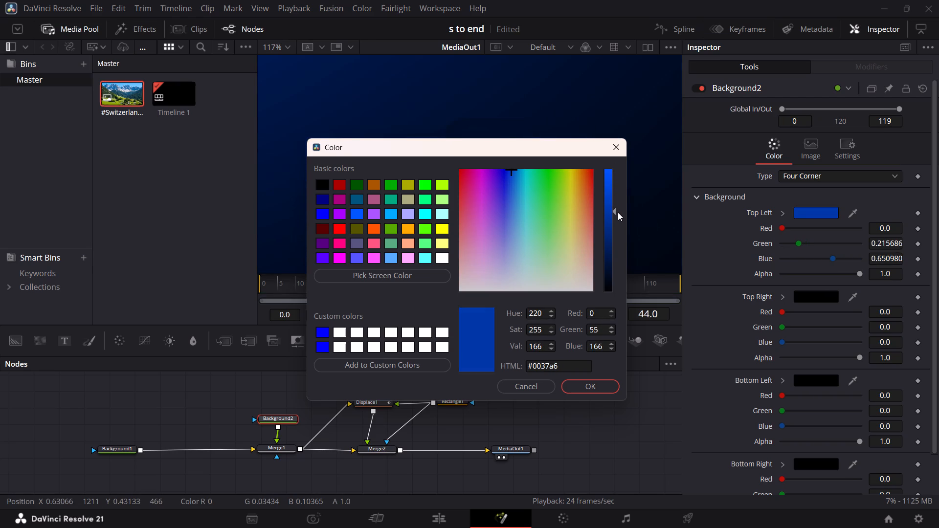
left_click_drag(618, 212, 622, 206)
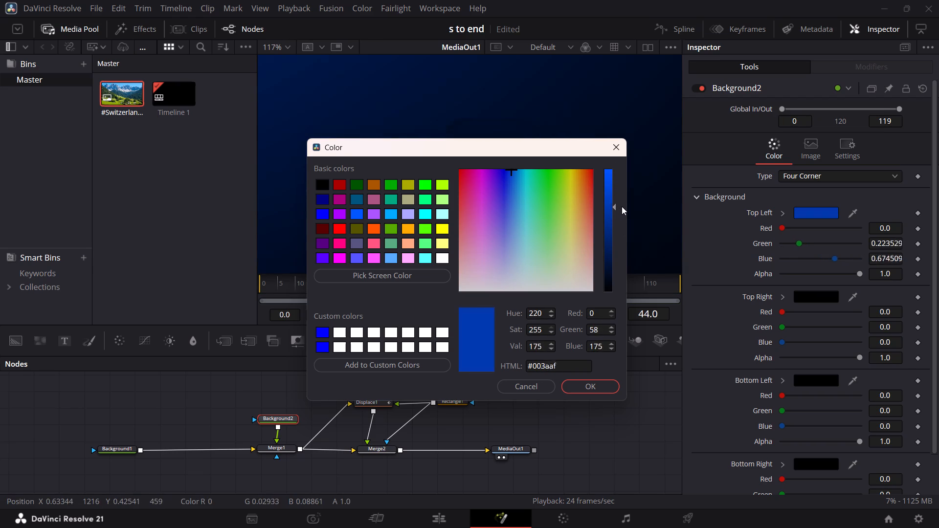
left_click_drag(622, 206, 622, 199)
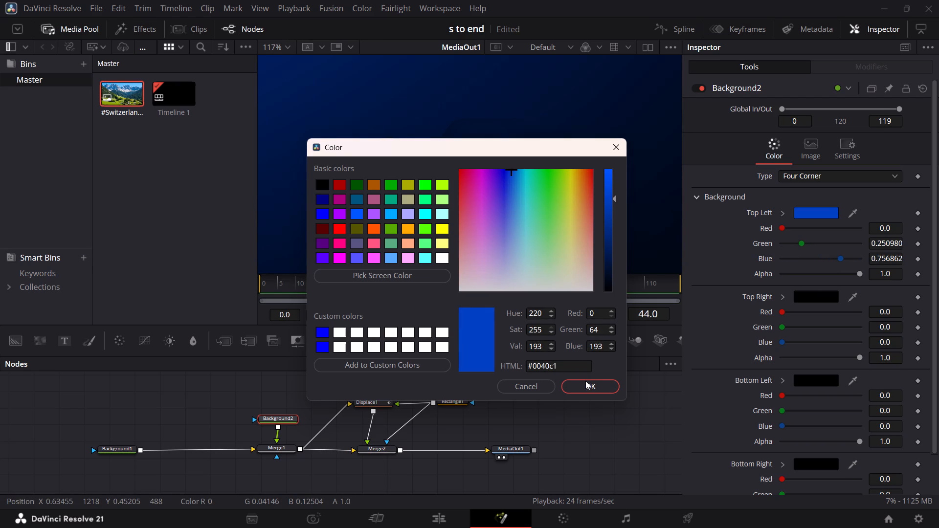
left_click(585, 381)
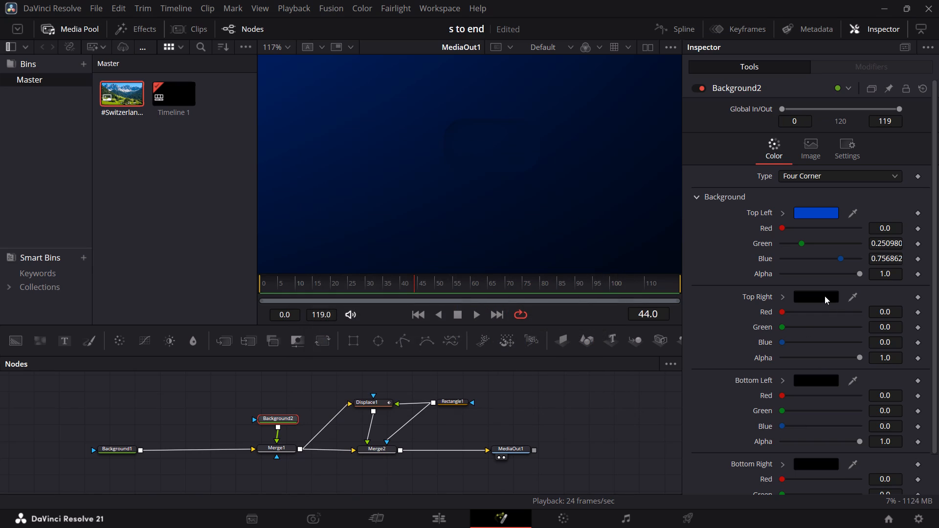
Set Background2's Top Right colour to a dark indigo with red and green about 0.141 and blue about 0.424.
left_click(825, 296)
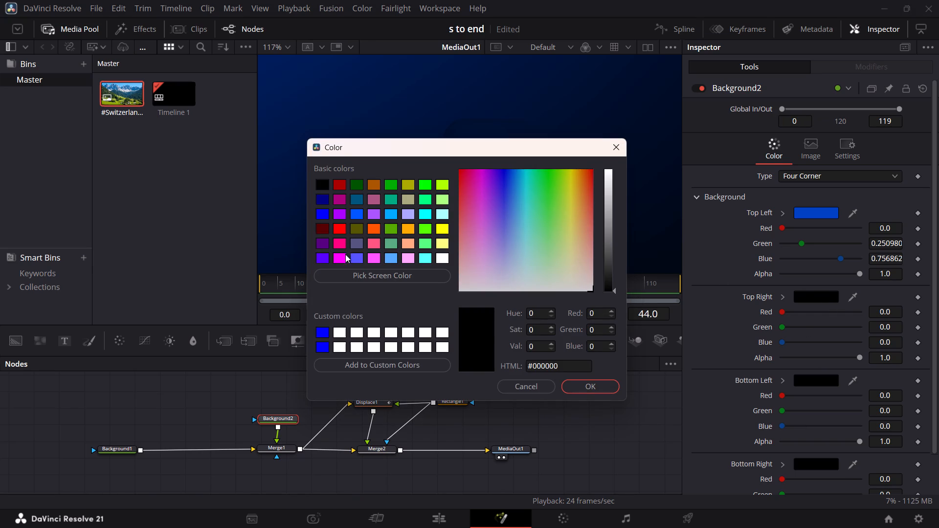
left_click(354, 258)
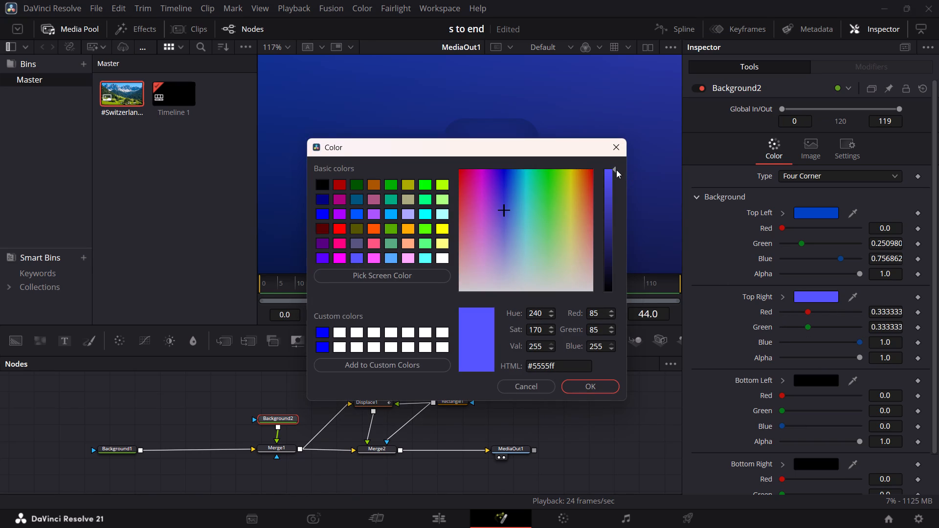
left_click_drag(615, 169, 619, 227)
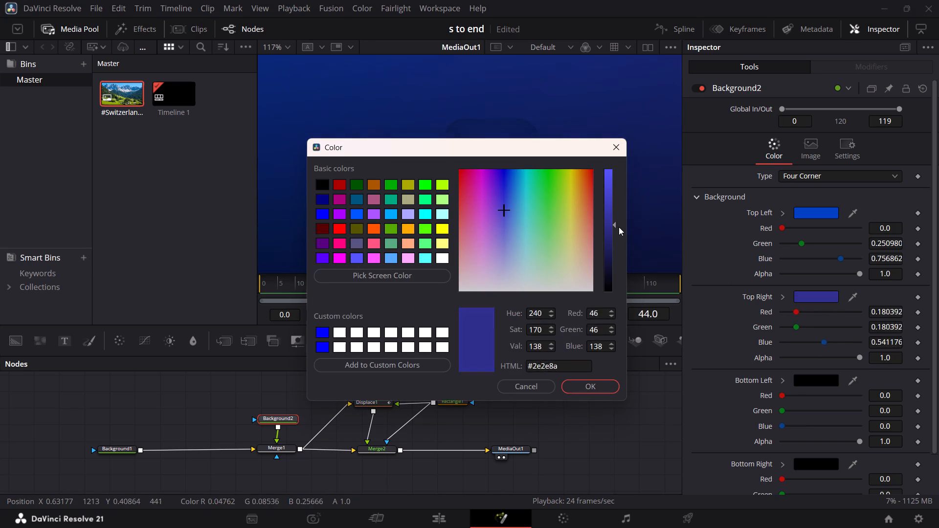
left_click_drag(619, 227, 615, 244)
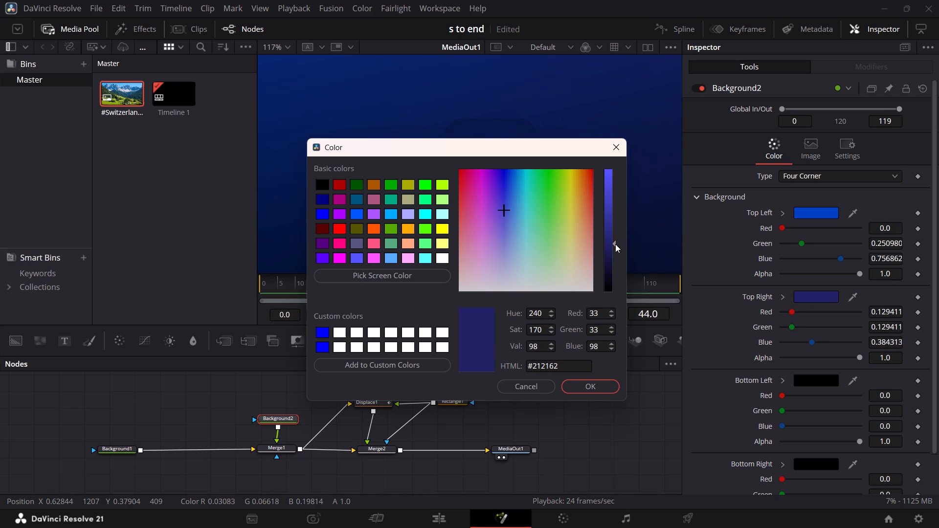
left_click_drag(615, 244, 614, 240)
left_click(603, 384)
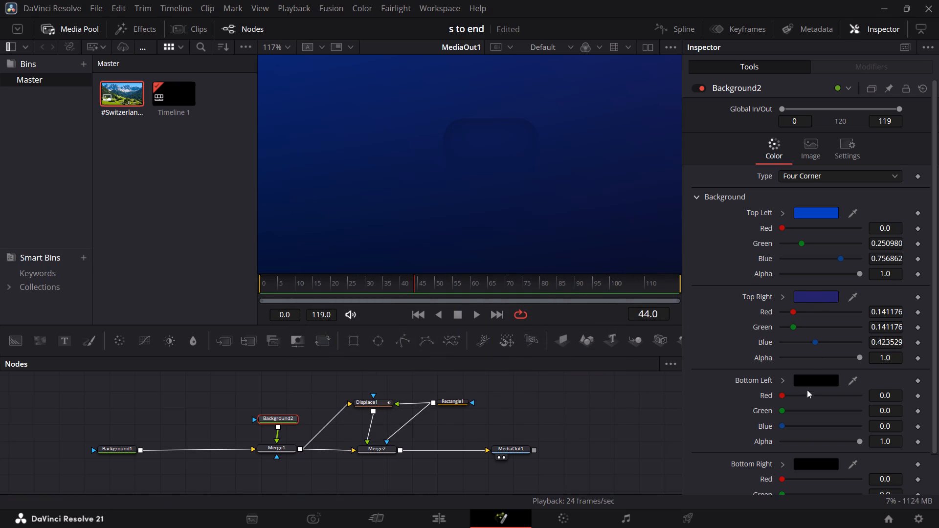
Set Background2's Bottom Left colour to the near-black purple #070014.
left_click(811, 460)
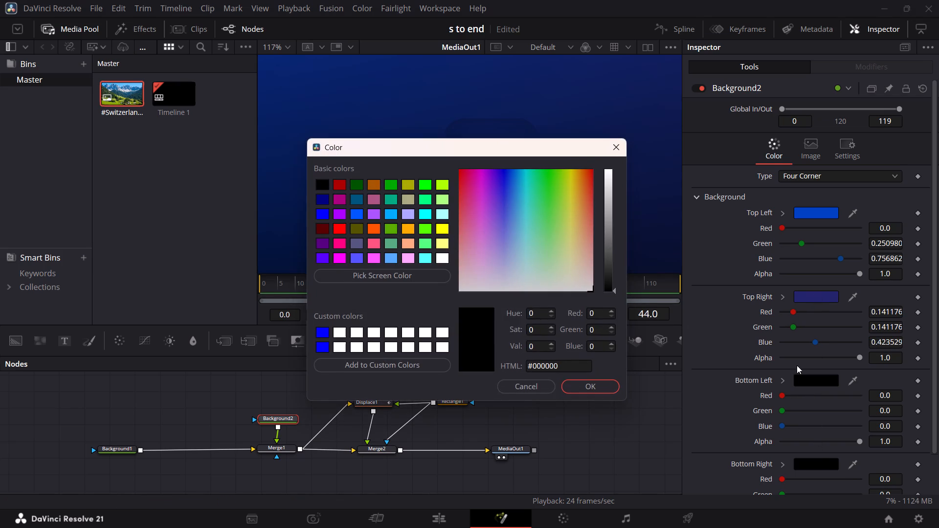
left_click(615, 139)
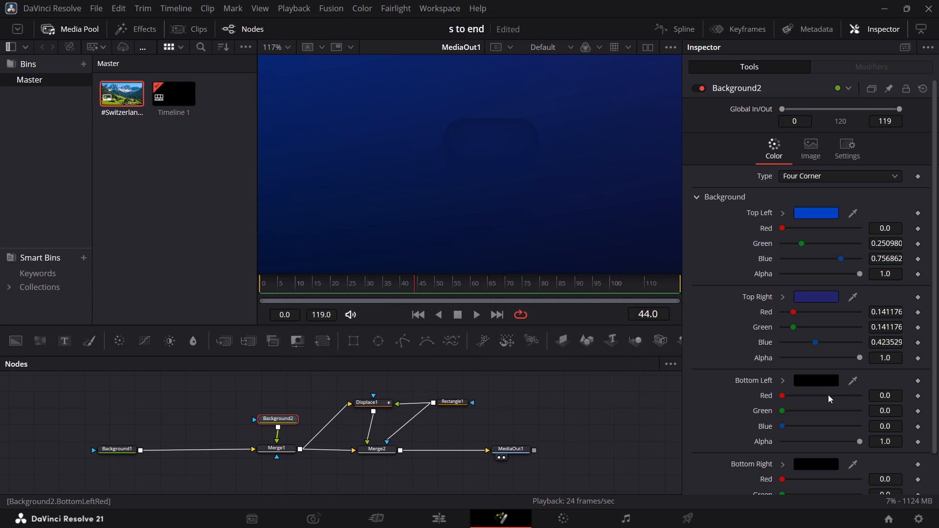
left_click(821, 382)
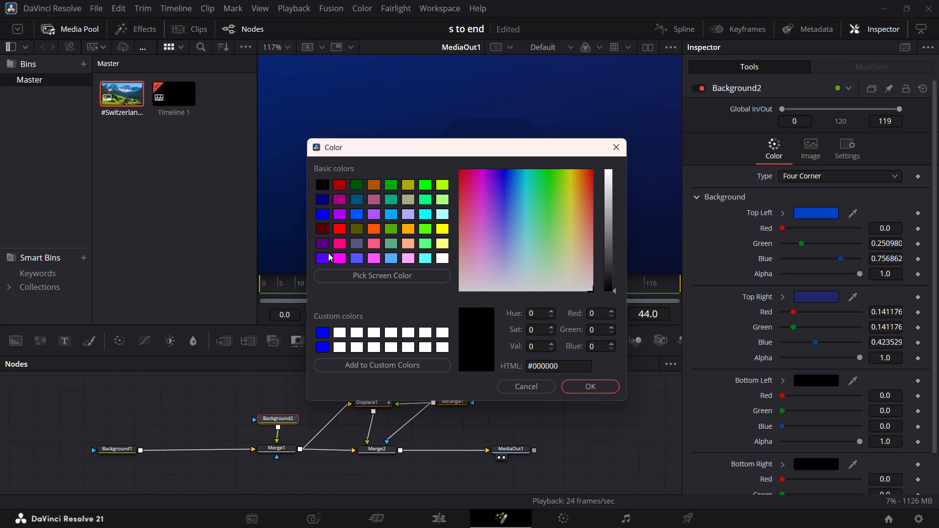
left_click(322, 256)
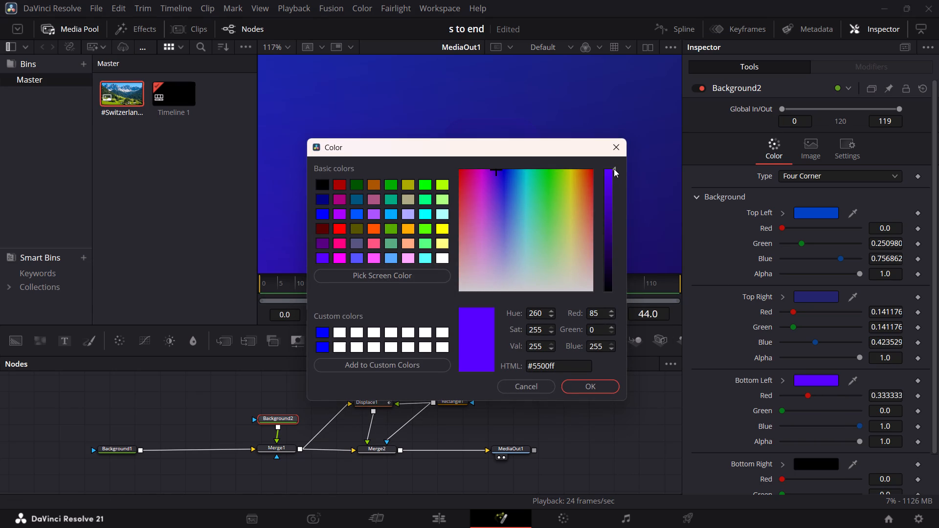
left_click_drag(614, 169, 620, 273)
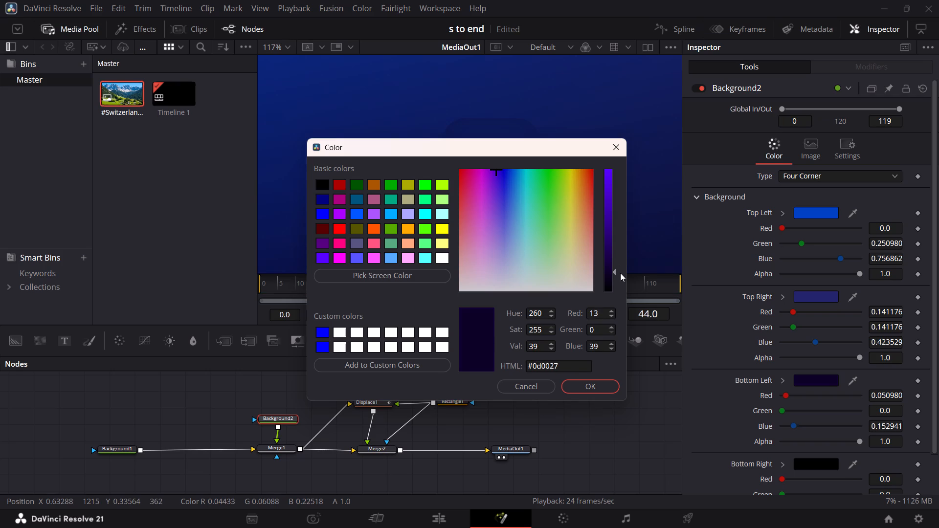
left_click_drag(620, 273, 619, 282)
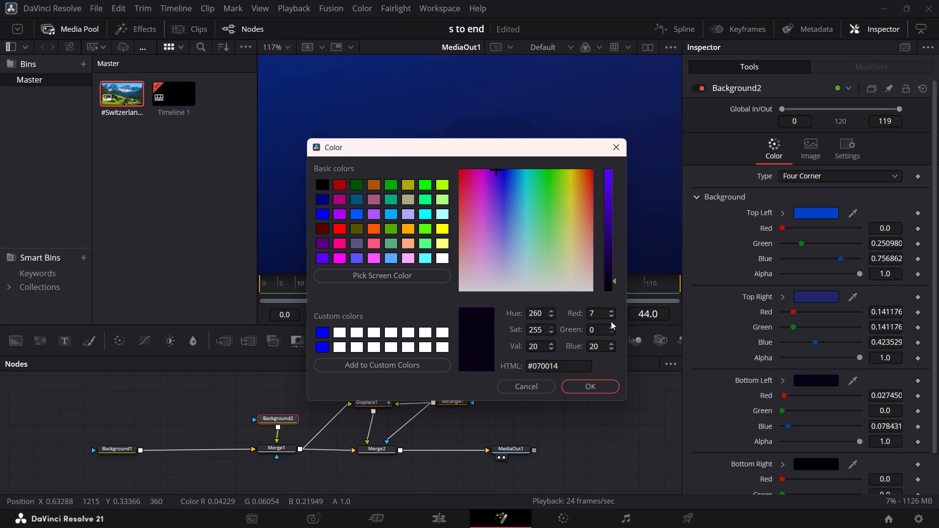
left_click(590, 384)
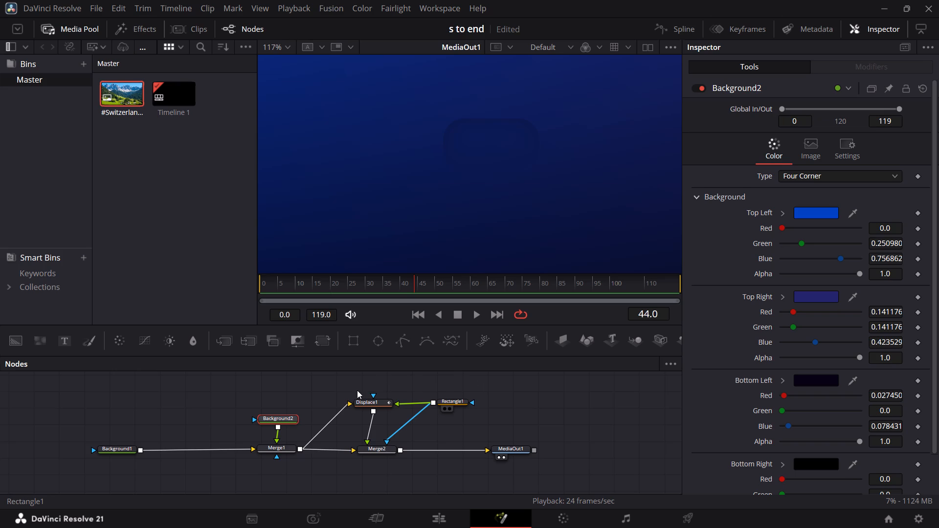
Move Displace1 slightly lower in the node graph, closer to Merge2.
left_click_drag(362, 399, 359, 411)
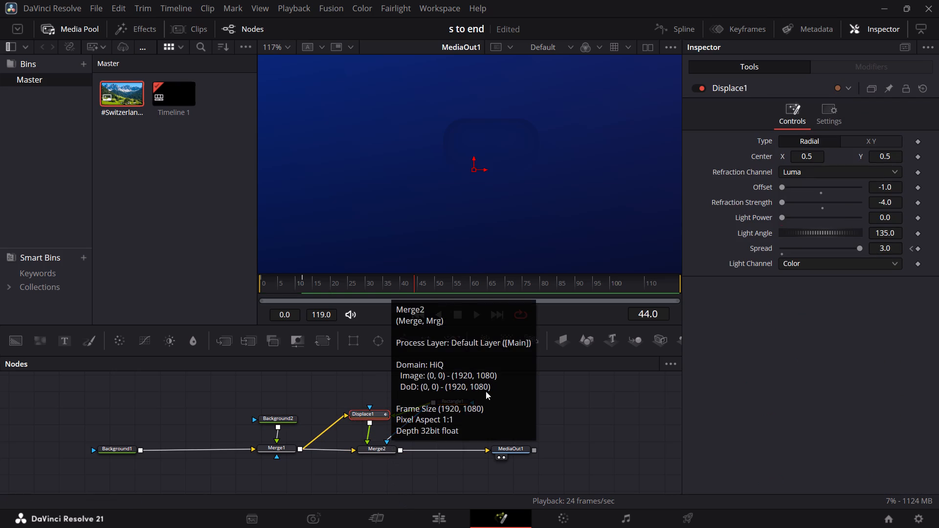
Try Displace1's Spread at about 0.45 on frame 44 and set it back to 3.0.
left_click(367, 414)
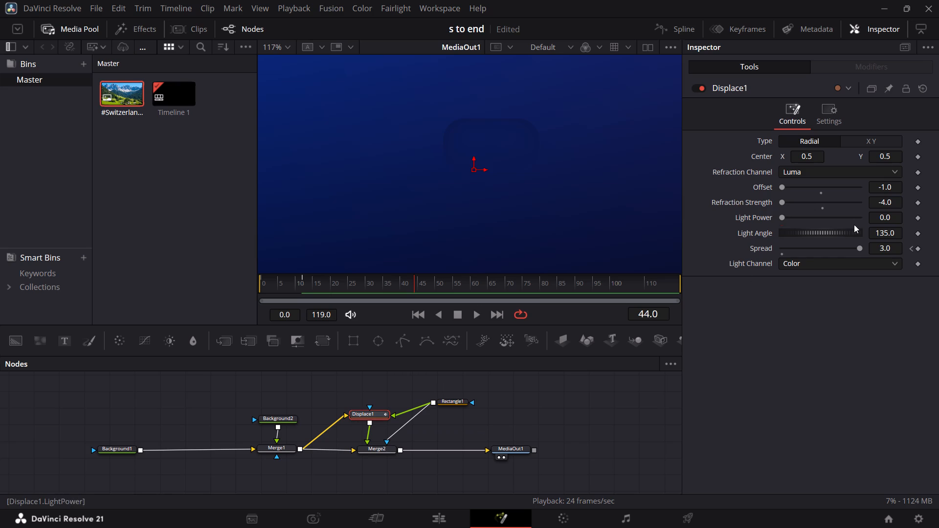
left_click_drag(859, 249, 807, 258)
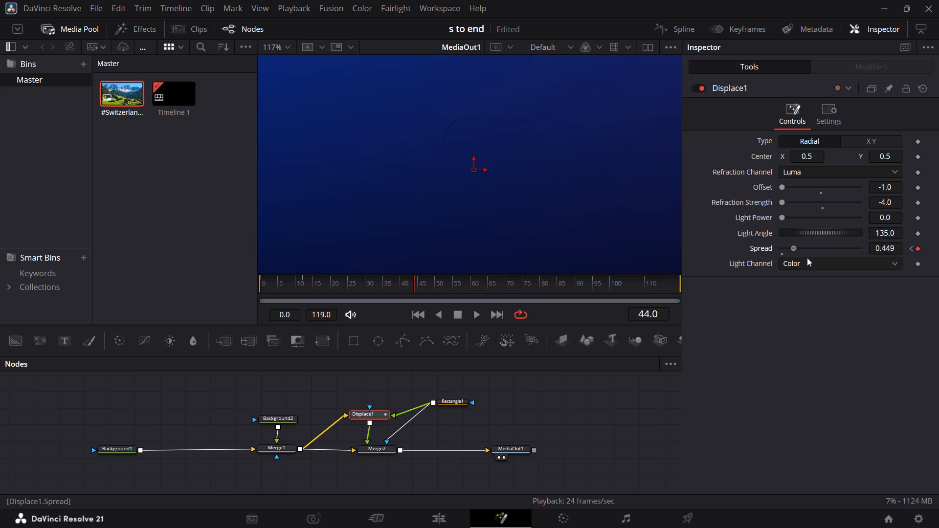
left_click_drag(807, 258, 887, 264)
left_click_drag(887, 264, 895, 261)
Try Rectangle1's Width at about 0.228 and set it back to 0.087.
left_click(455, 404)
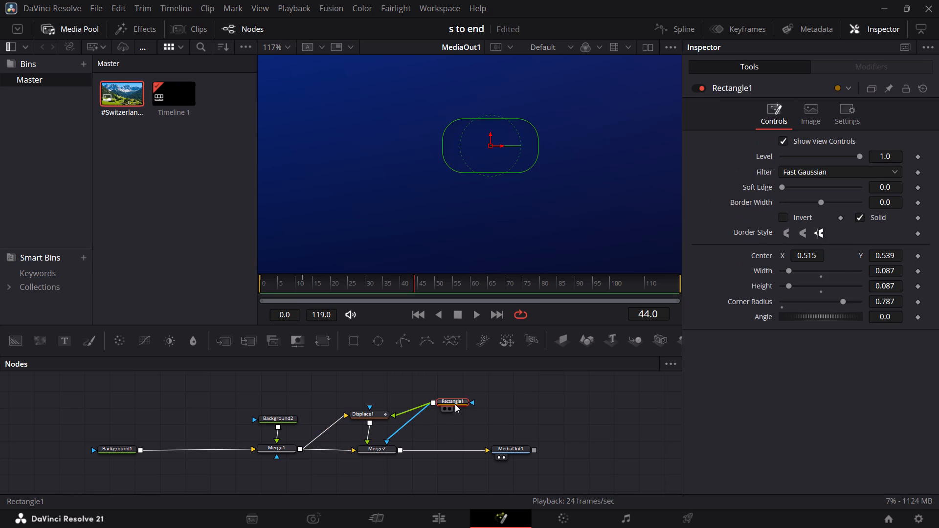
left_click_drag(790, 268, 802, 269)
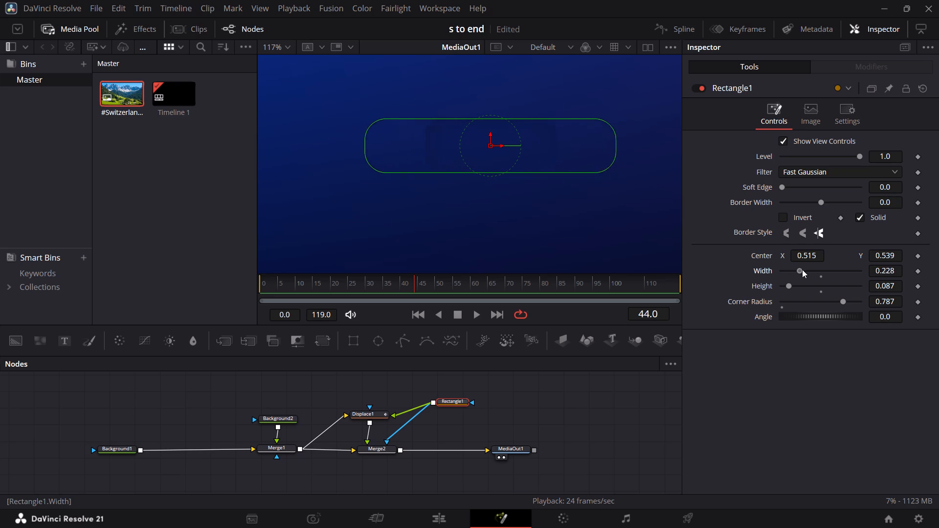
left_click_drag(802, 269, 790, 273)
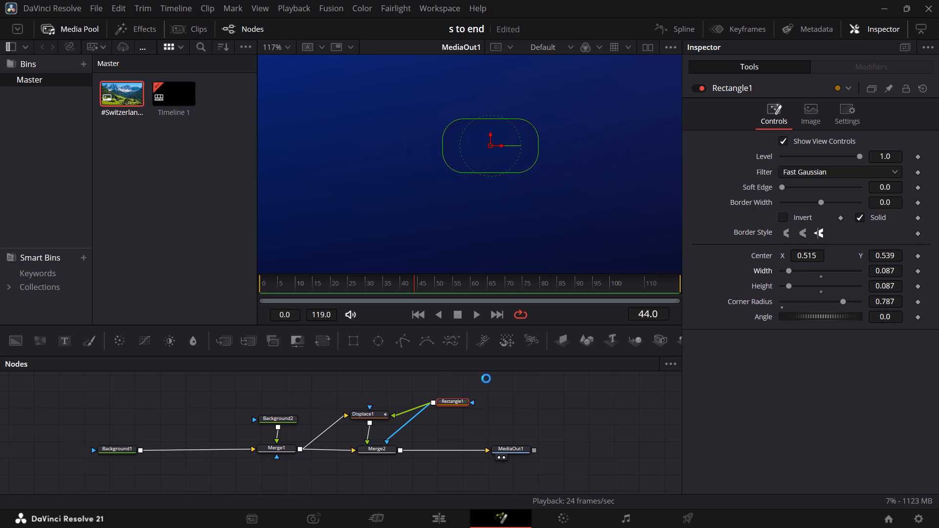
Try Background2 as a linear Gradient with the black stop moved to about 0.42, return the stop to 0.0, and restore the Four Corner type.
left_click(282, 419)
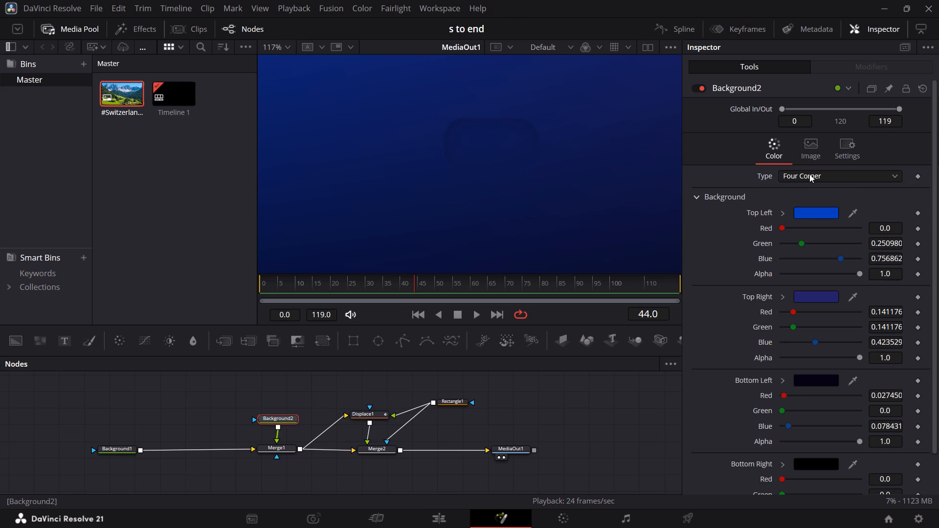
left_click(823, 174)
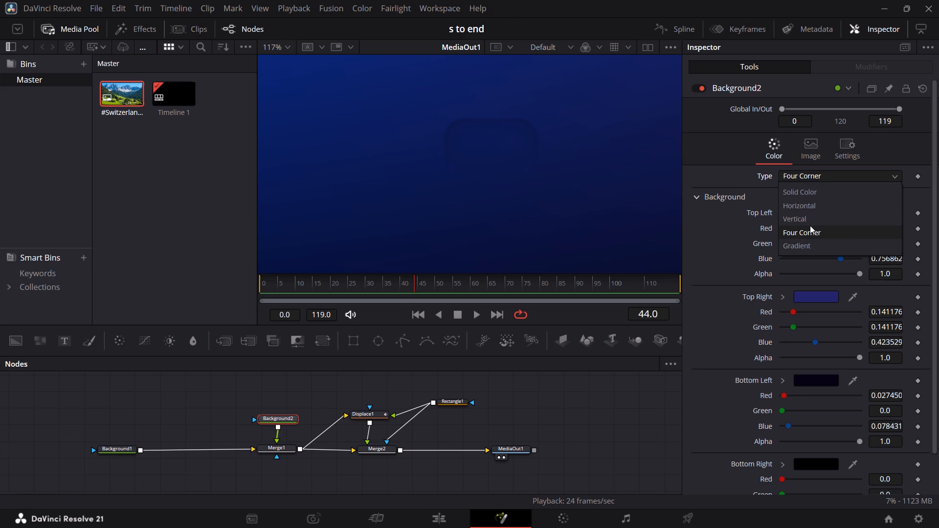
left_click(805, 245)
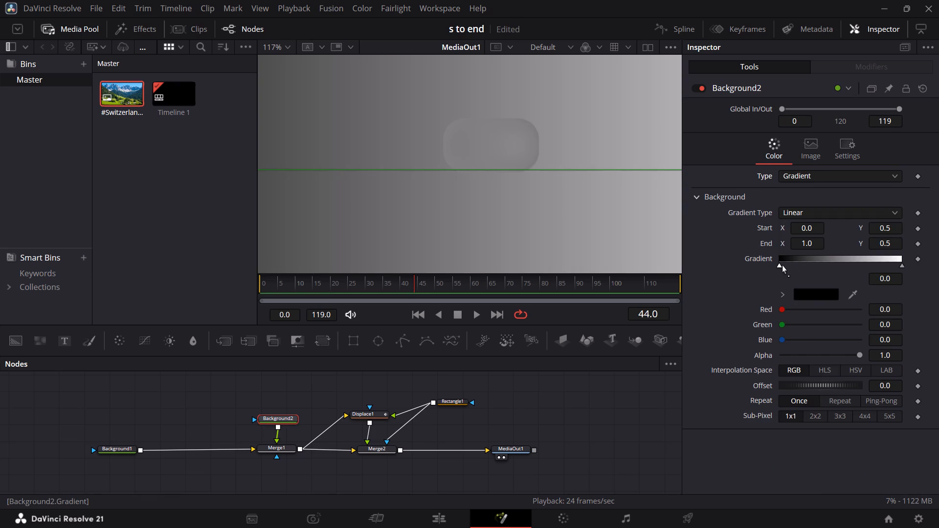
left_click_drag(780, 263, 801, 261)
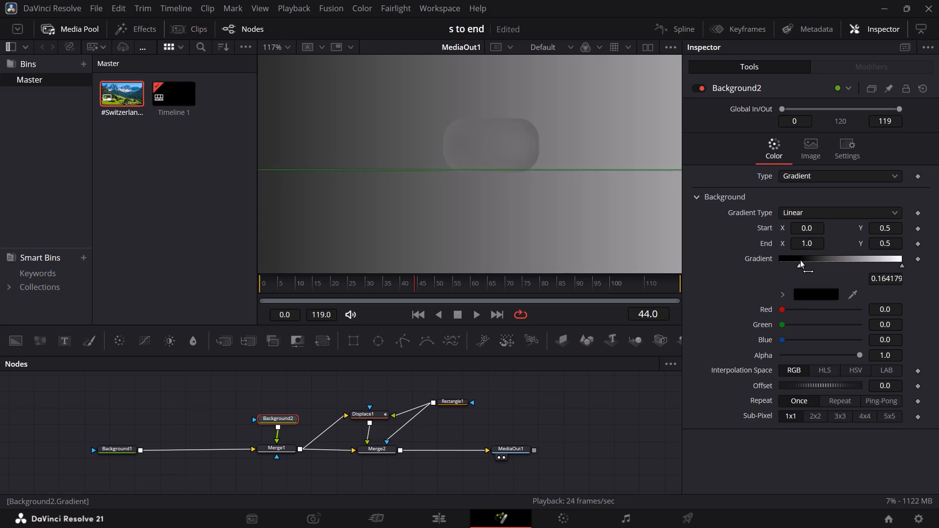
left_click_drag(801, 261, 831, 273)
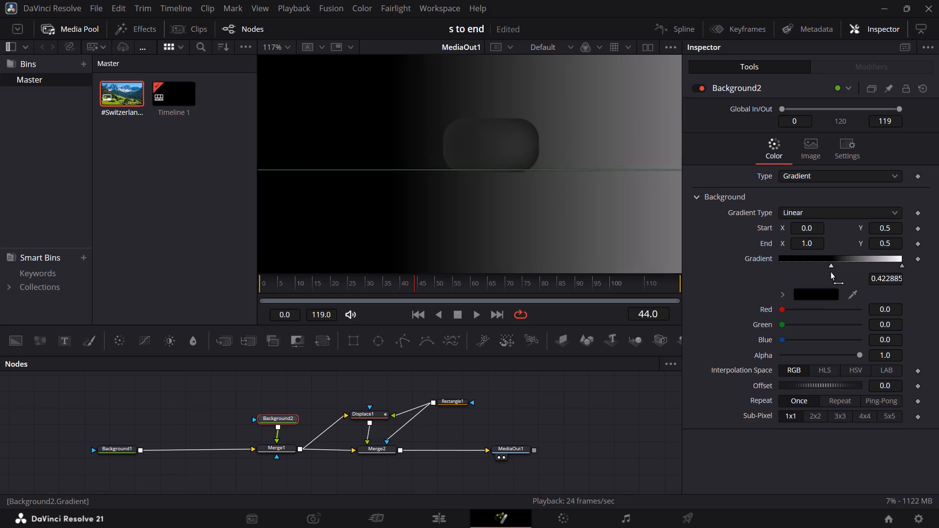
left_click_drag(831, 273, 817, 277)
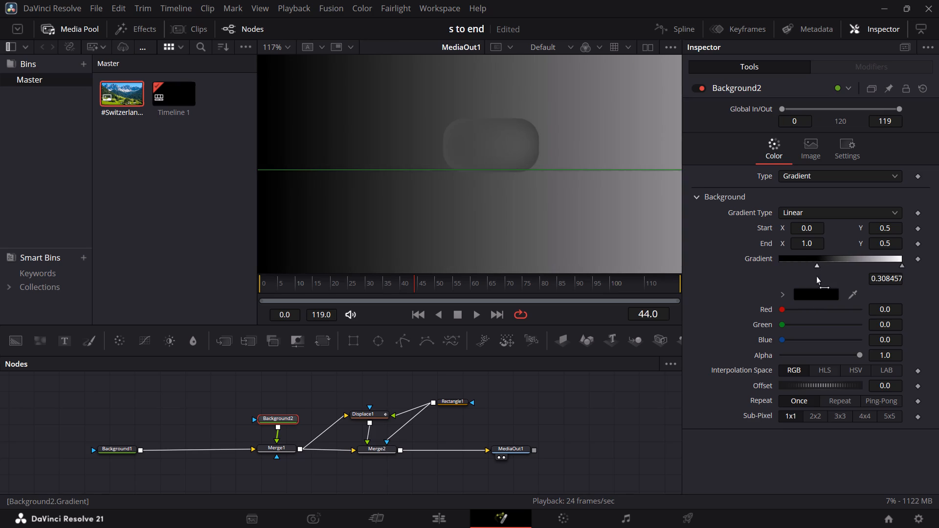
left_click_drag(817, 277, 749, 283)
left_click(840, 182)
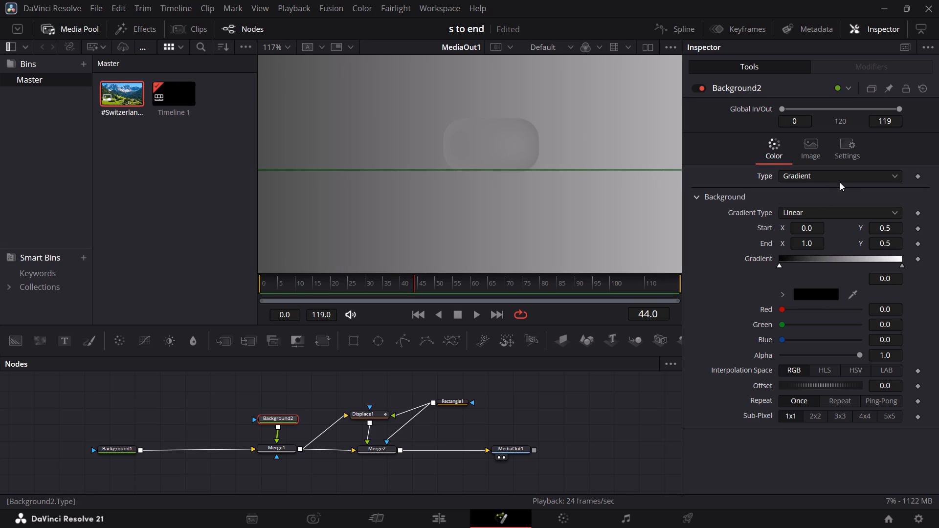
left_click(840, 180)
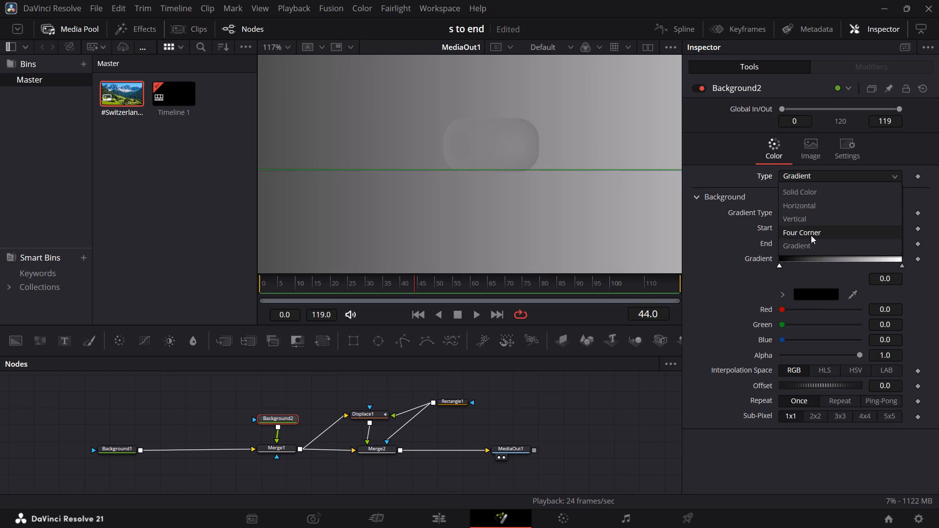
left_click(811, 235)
Set Background2's Top Left colour to black #000000.
left_click(817, 215)
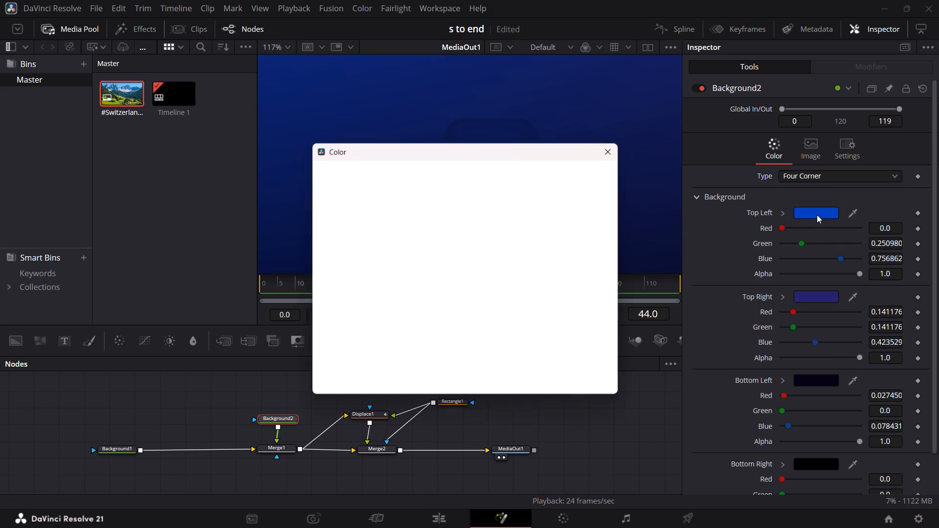
left_click(328, 185)
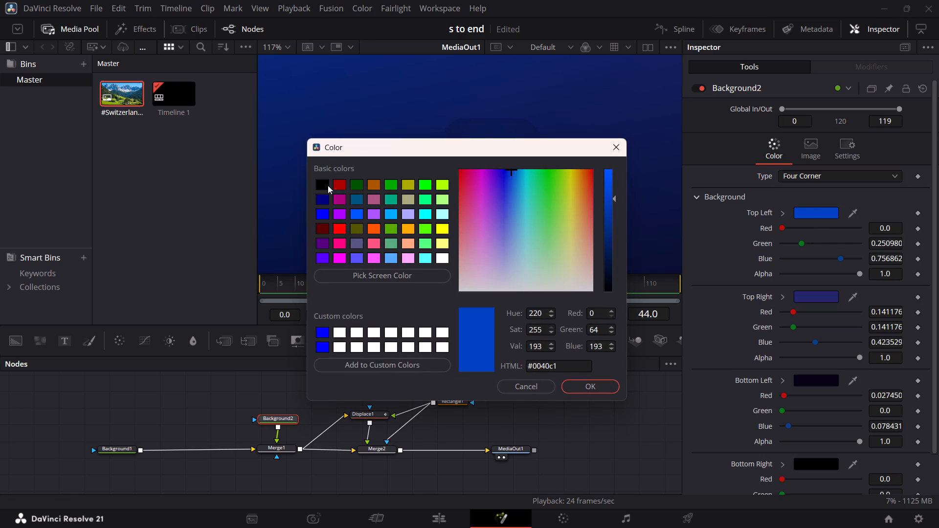
left_click(602, 387)
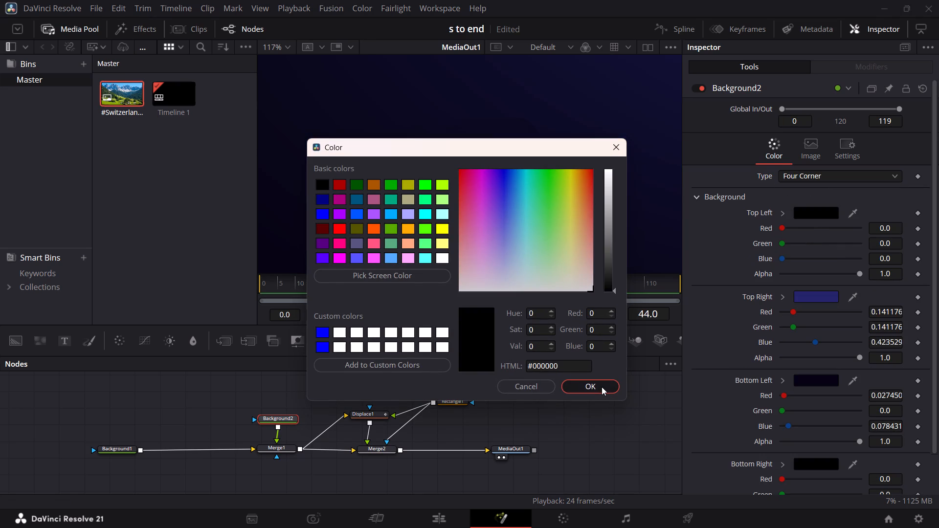
Set Background2's Top Right colour to white #ffffff.
left_click(822, 300)
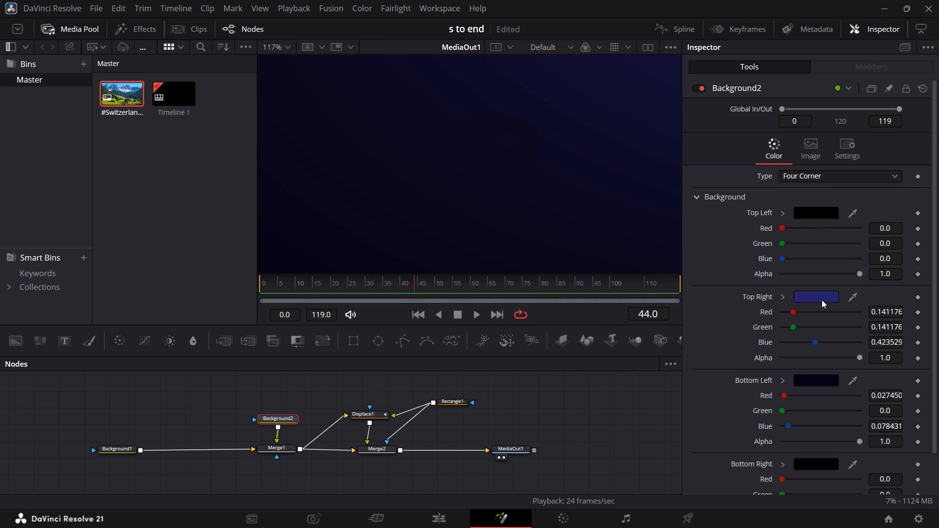
left_click(420, 338)
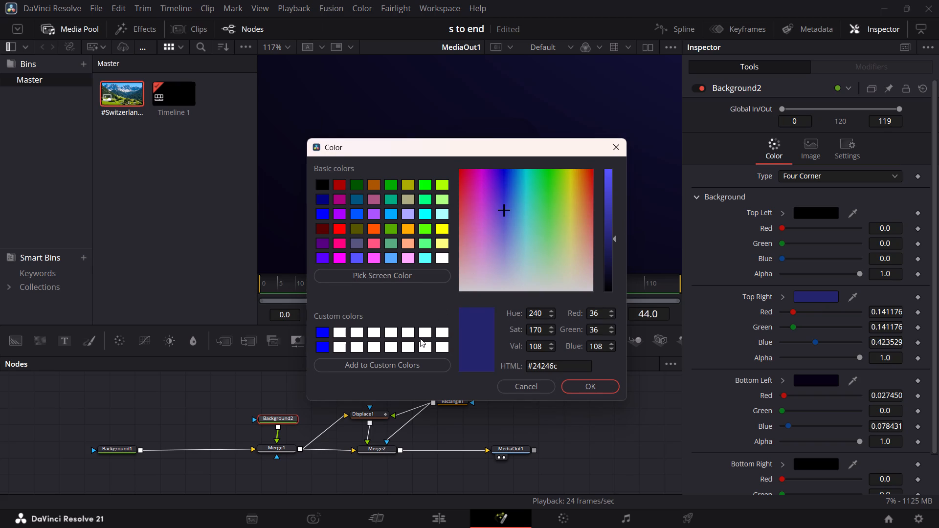
left_click(586, 387)
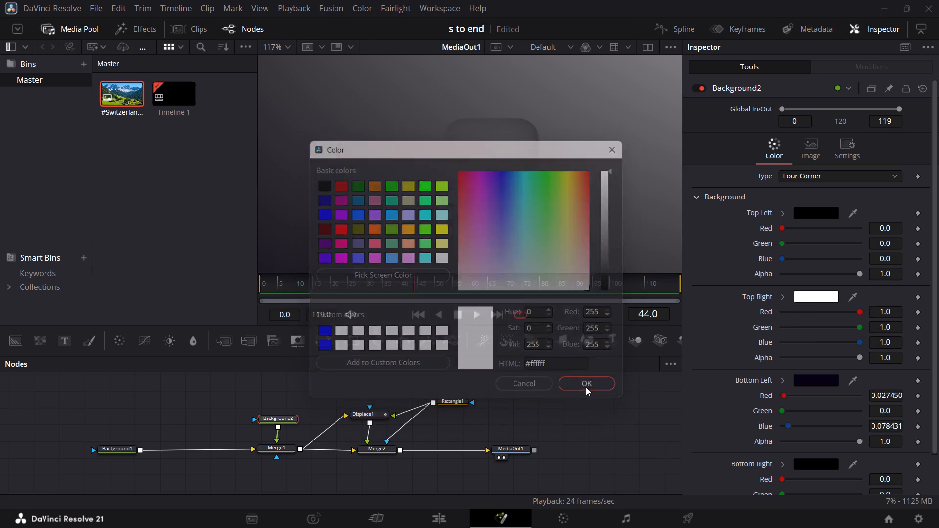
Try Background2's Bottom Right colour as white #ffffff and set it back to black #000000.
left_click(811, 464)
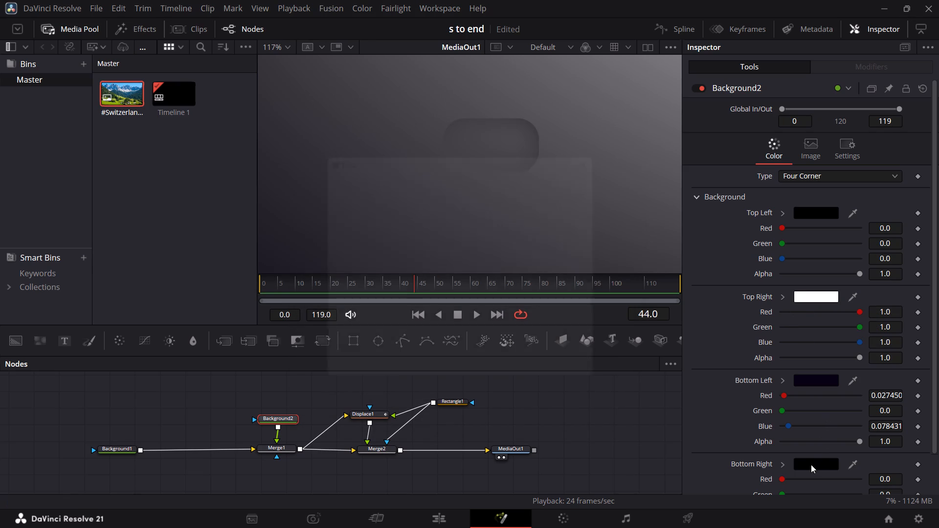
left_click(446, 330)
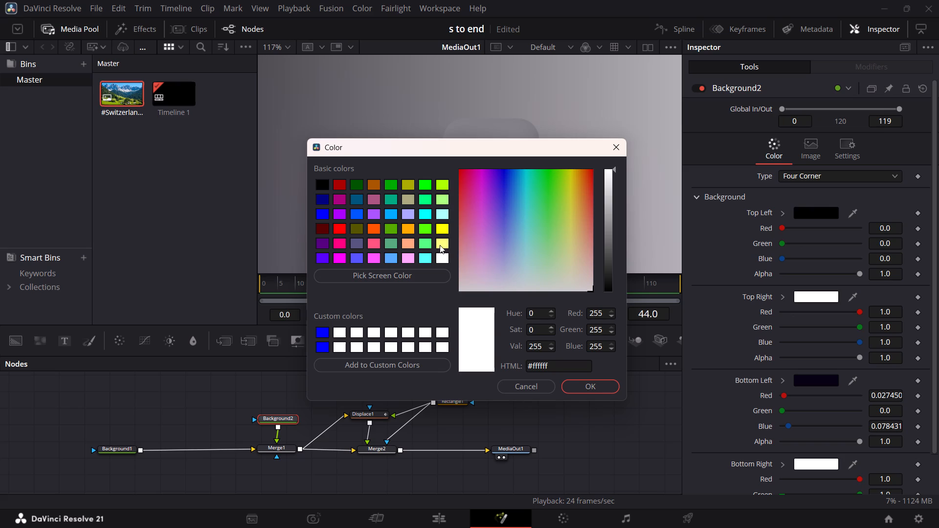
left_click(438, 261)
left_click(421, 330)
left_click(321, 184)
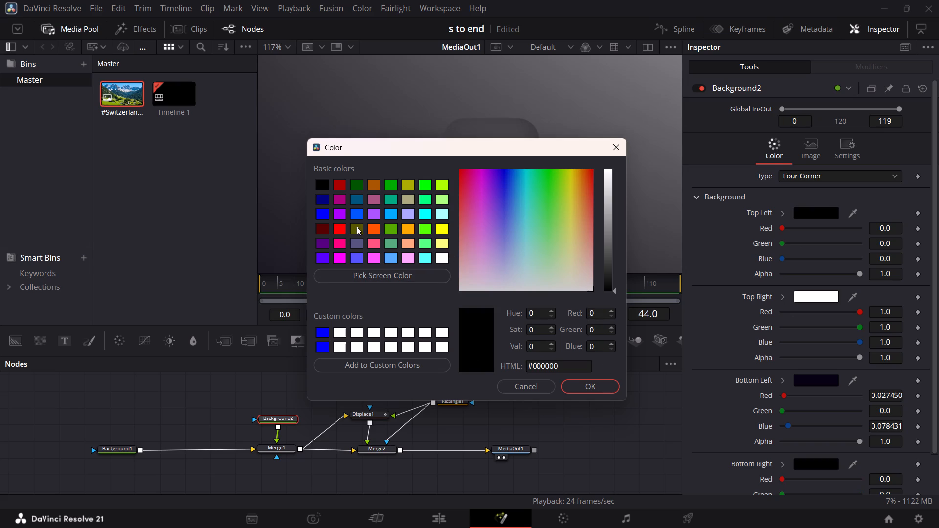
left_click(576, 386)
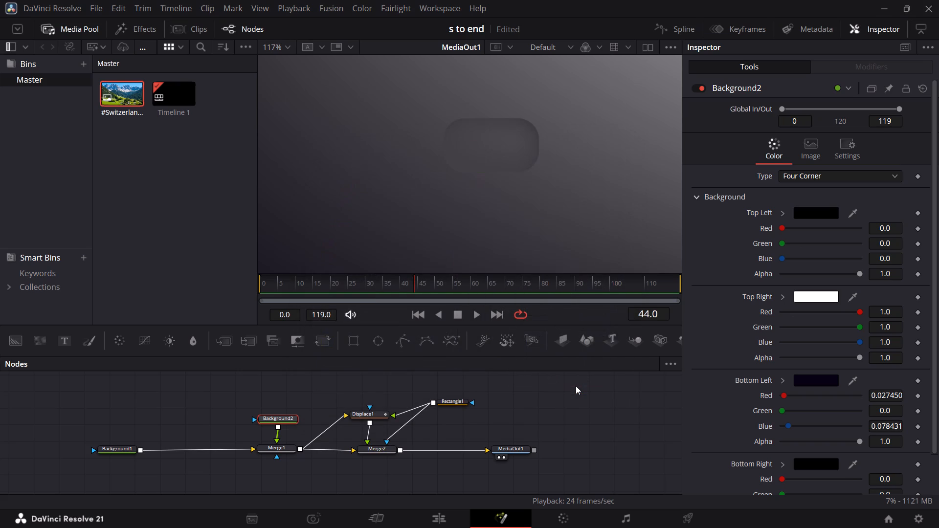
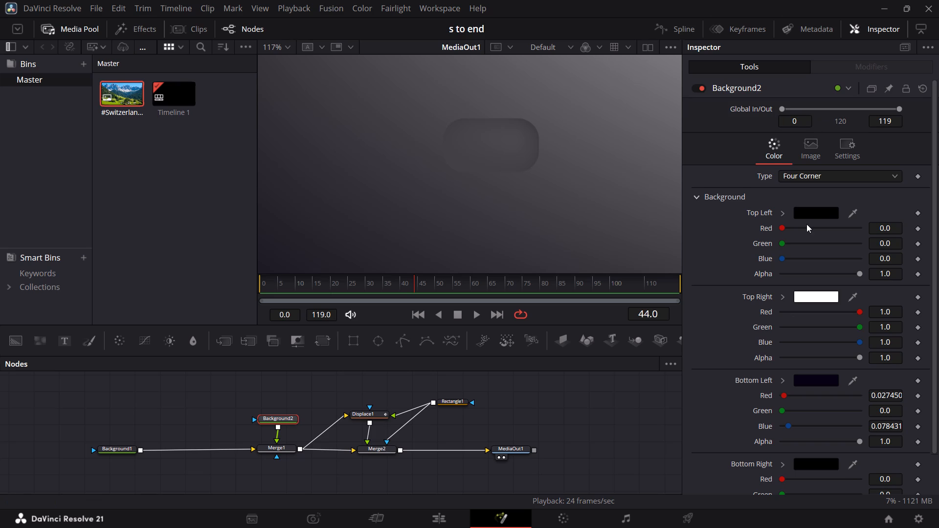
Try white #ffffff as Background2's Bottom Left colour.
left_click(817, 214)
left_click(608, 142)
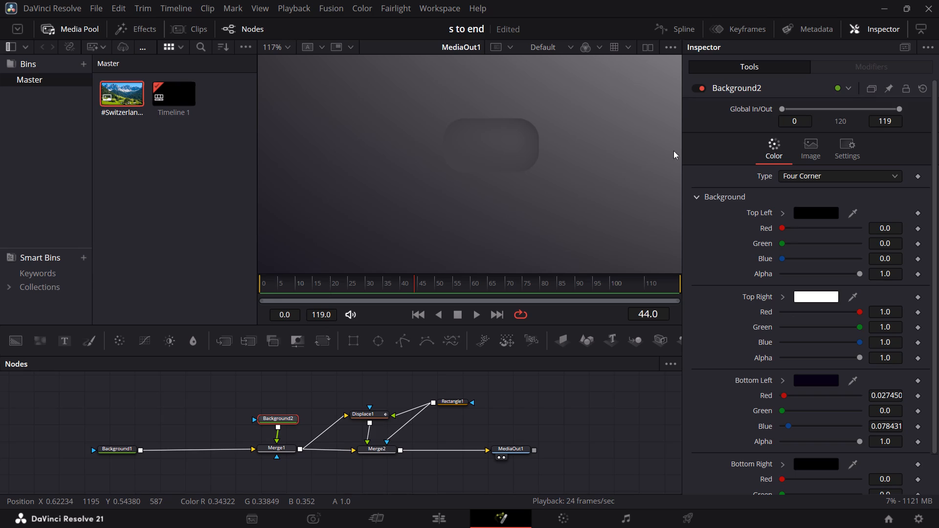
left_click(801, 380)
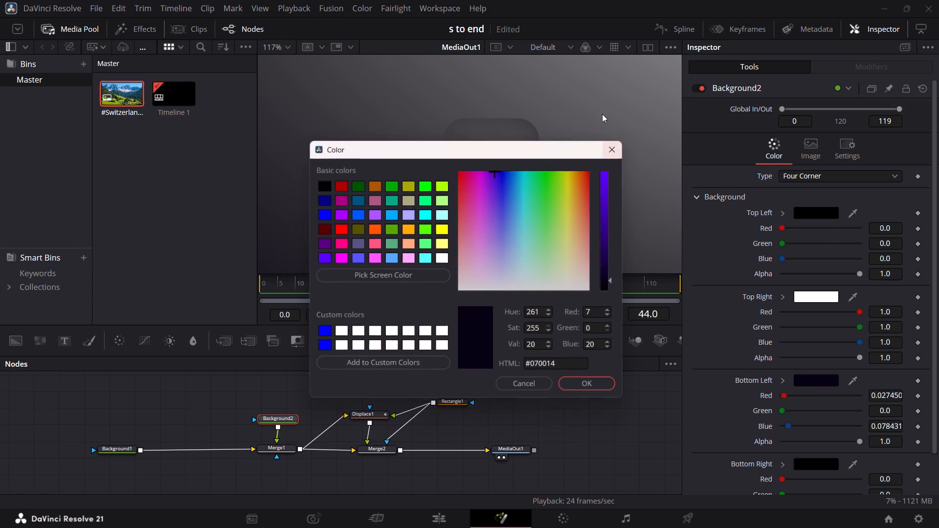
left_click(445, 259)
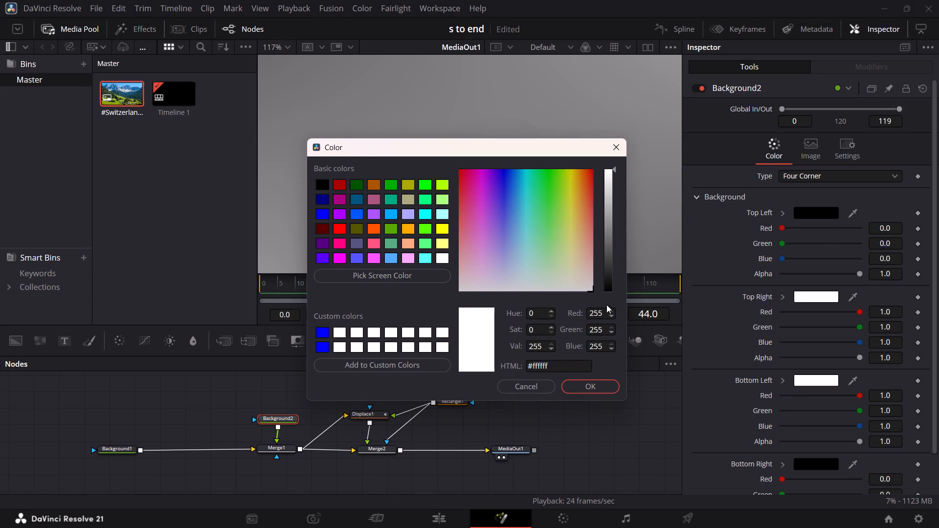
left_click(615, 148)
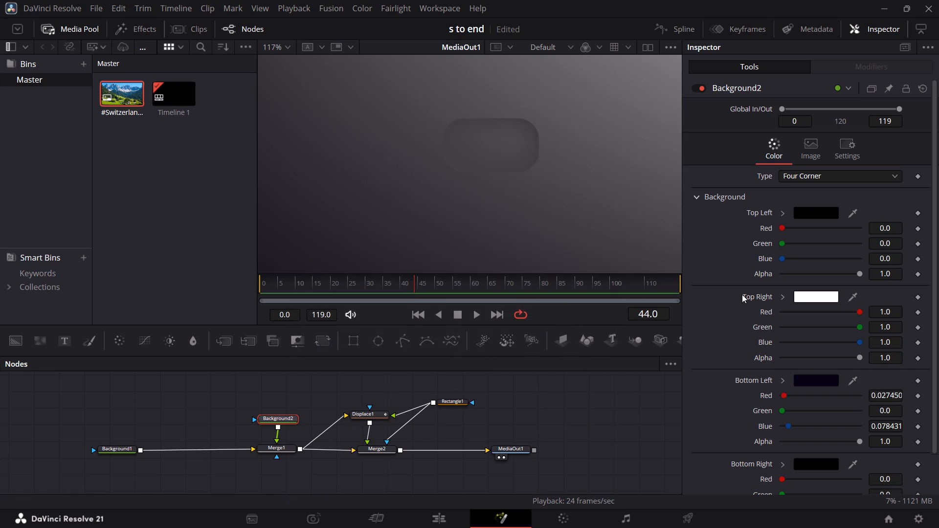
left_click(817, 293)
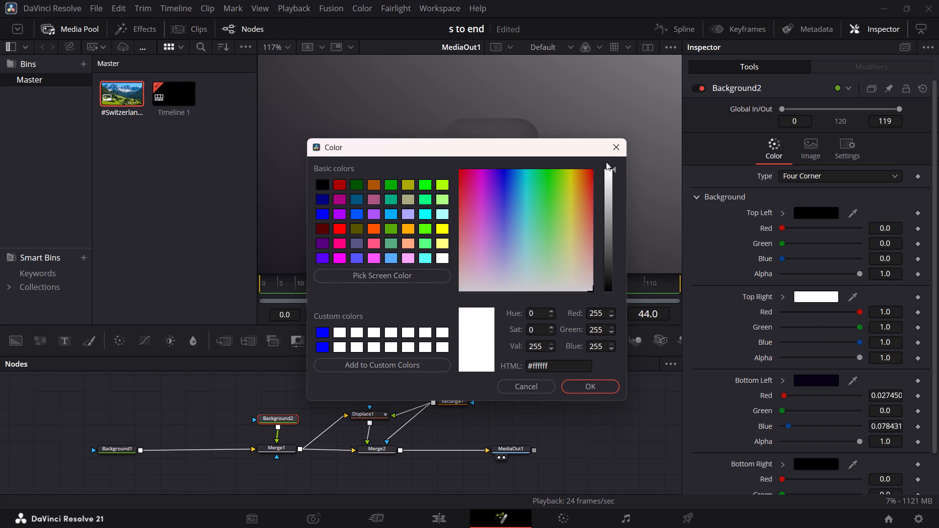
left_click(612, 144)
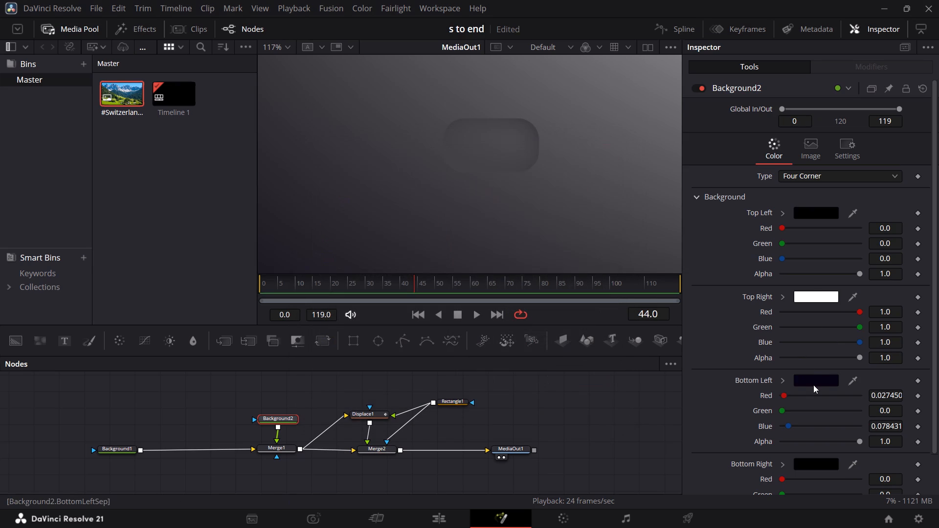
Set Background2's Bottom Left colour to black #000000.
left_click(813, 385)
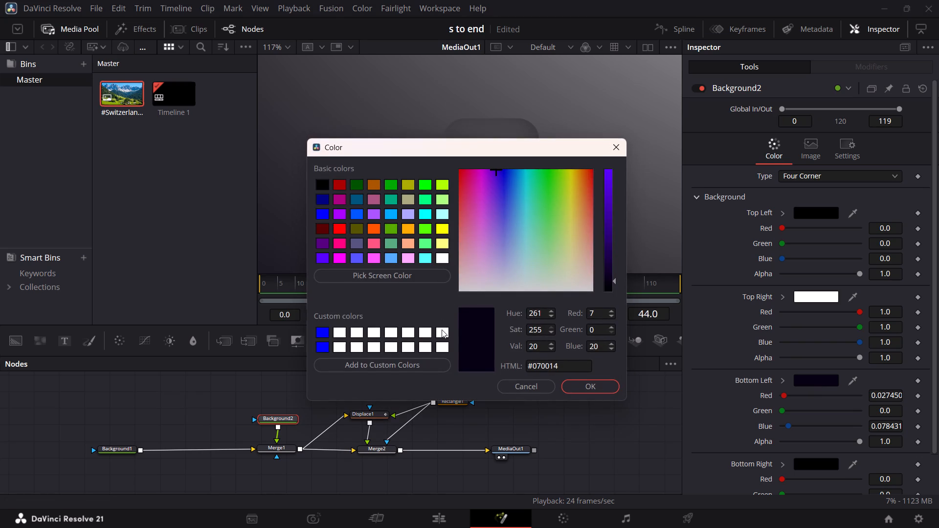
left_click(442, 330)
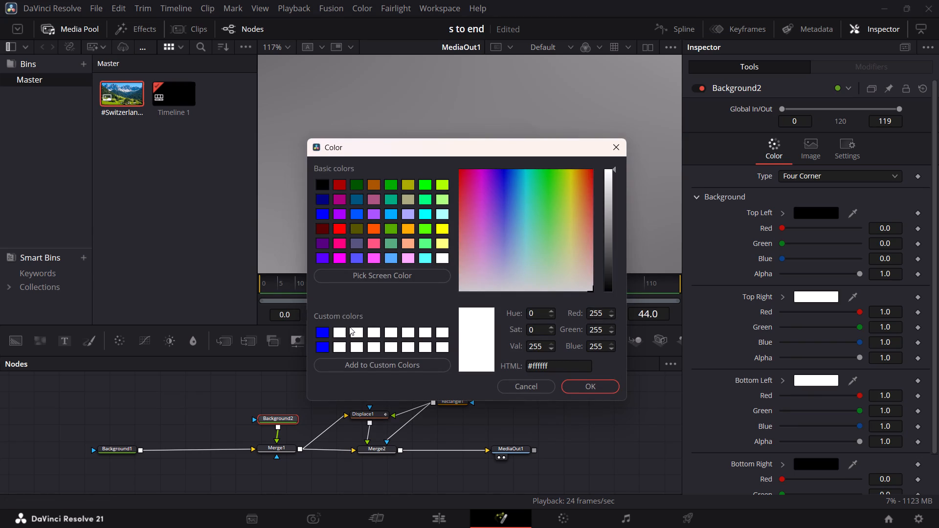
left_click(319, 188)
left_click(609, 385)
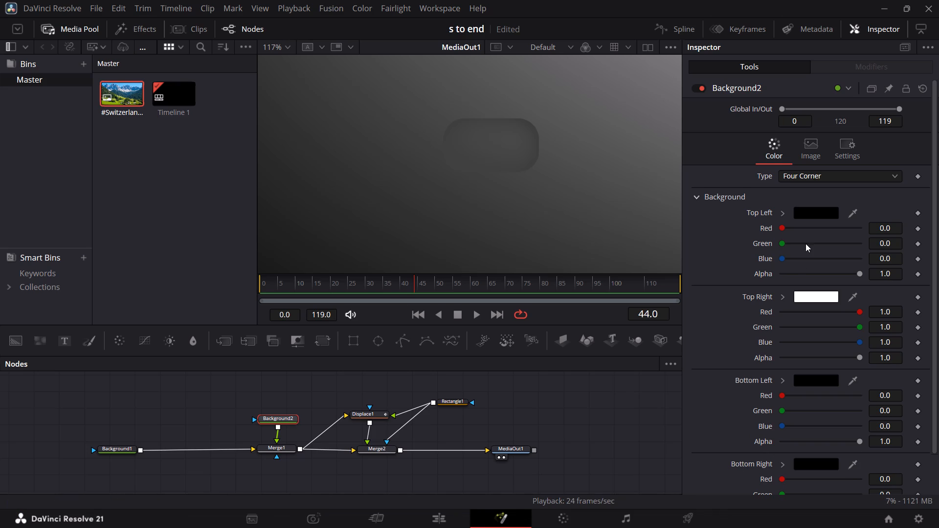
Check Background2's Top Left and Bottom Right colour settings without changing them.
left_click(818, 216)
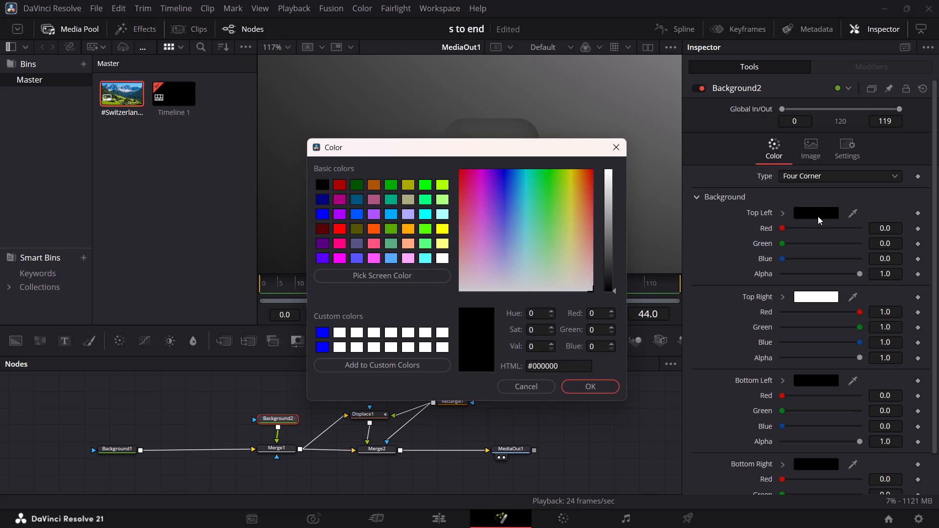
left_click(611, 145)
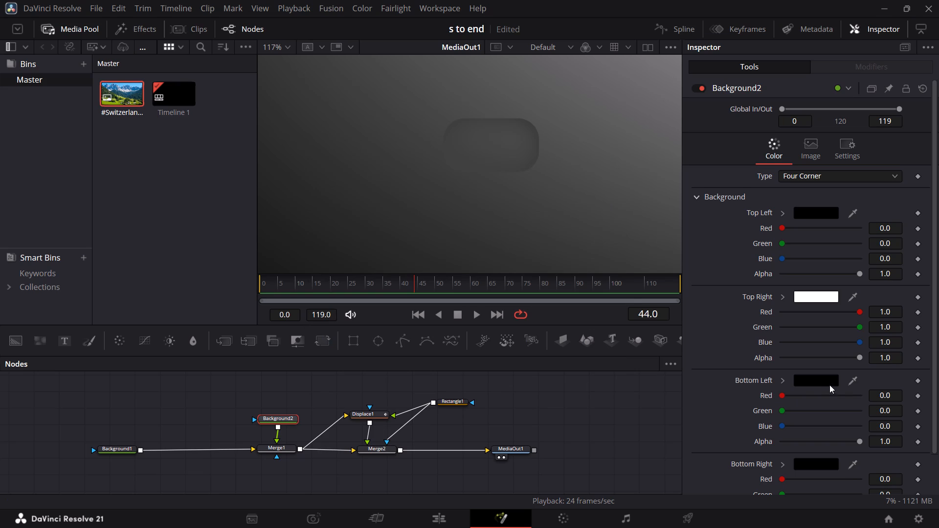
left_click(796, 462)
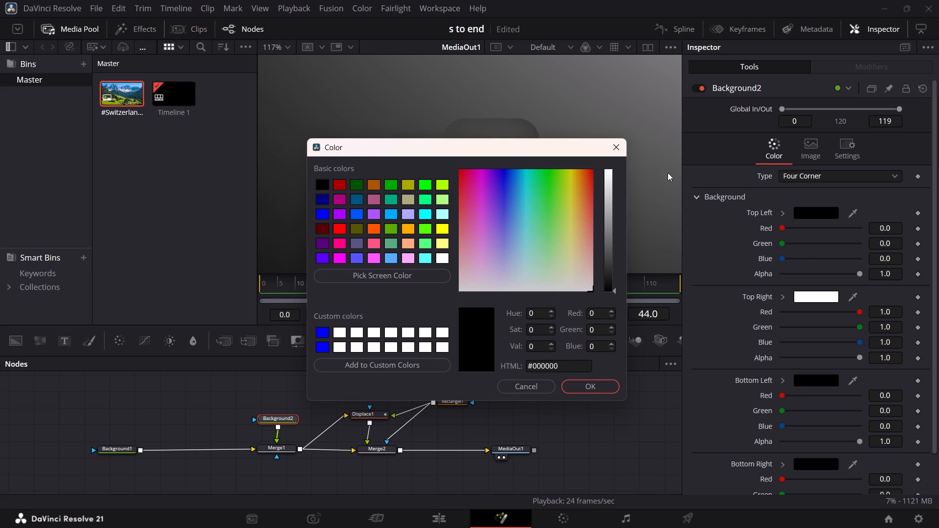
left_click(621, 146)
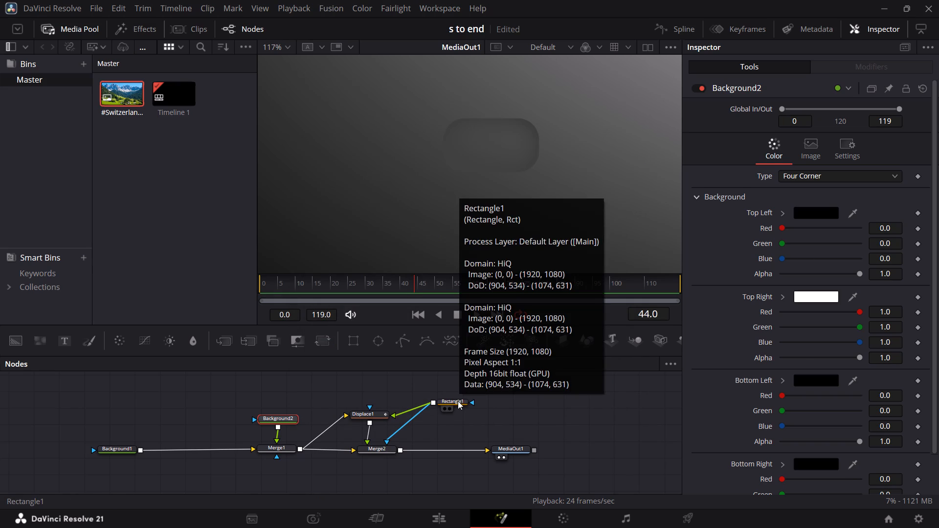
Reposition the Rectangle1 node slightly farther from Displace1 in the node graph.
left_click_drag(458, 401, 465, 408)
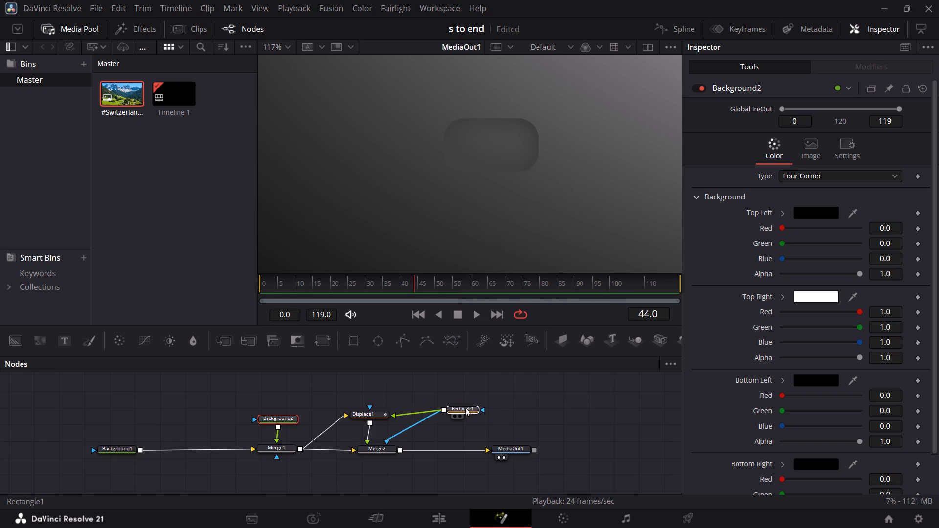
left_click_drag(465, 408, 465, 405)
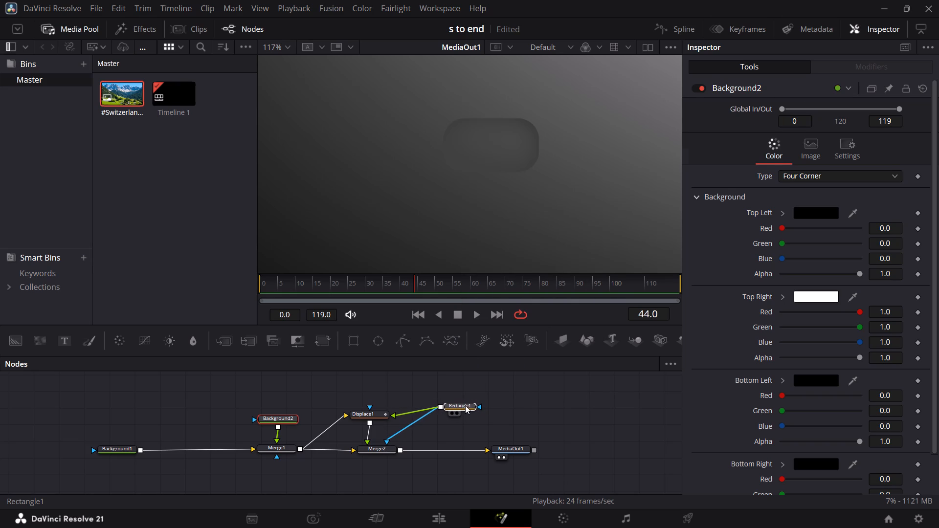
left_click(560, 433)
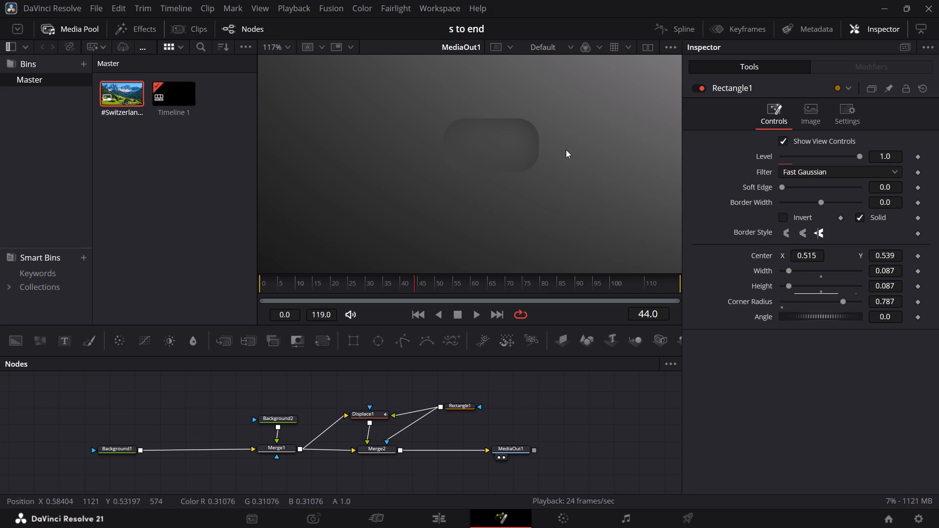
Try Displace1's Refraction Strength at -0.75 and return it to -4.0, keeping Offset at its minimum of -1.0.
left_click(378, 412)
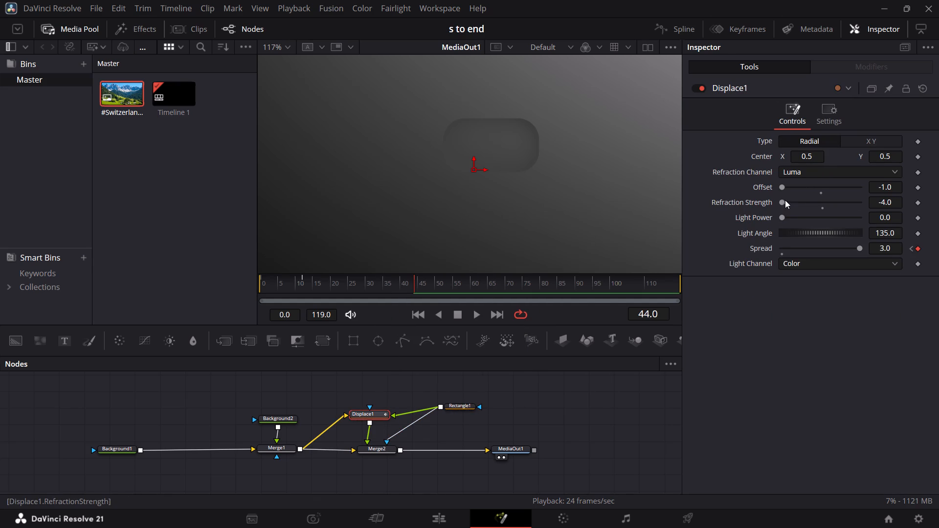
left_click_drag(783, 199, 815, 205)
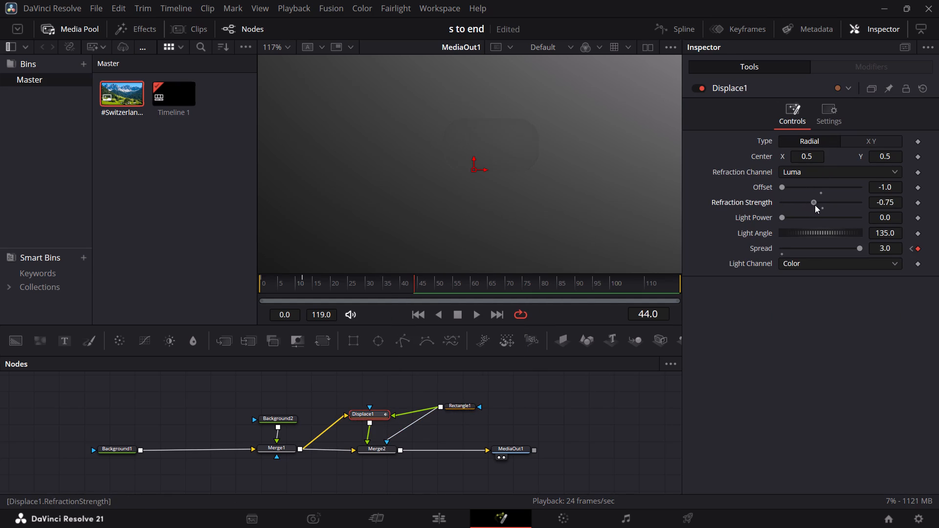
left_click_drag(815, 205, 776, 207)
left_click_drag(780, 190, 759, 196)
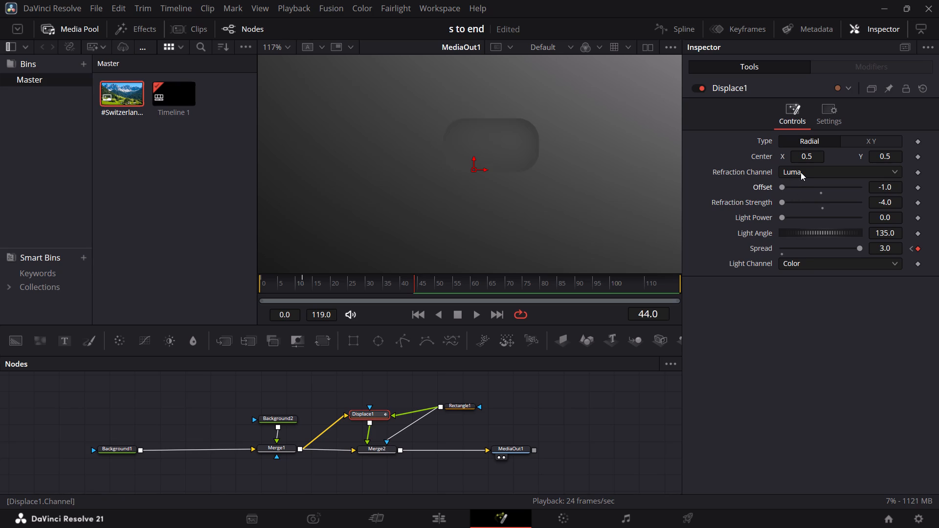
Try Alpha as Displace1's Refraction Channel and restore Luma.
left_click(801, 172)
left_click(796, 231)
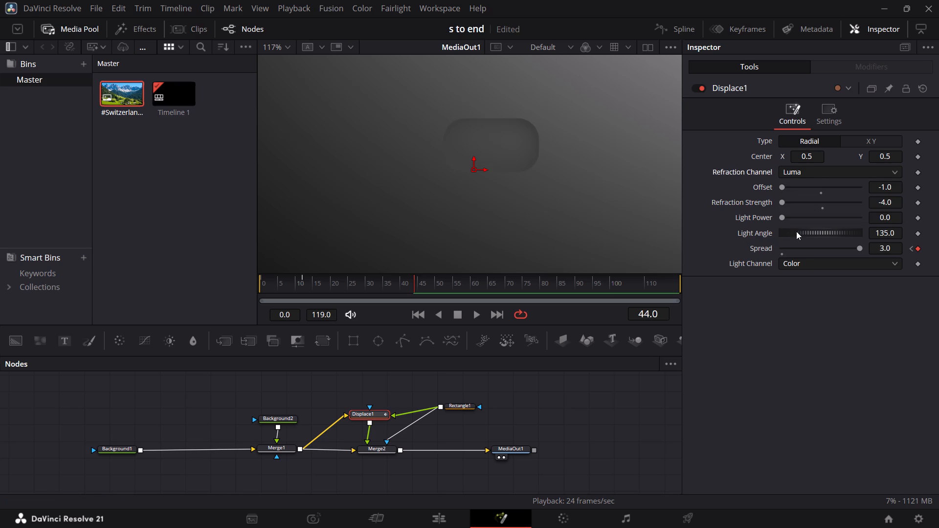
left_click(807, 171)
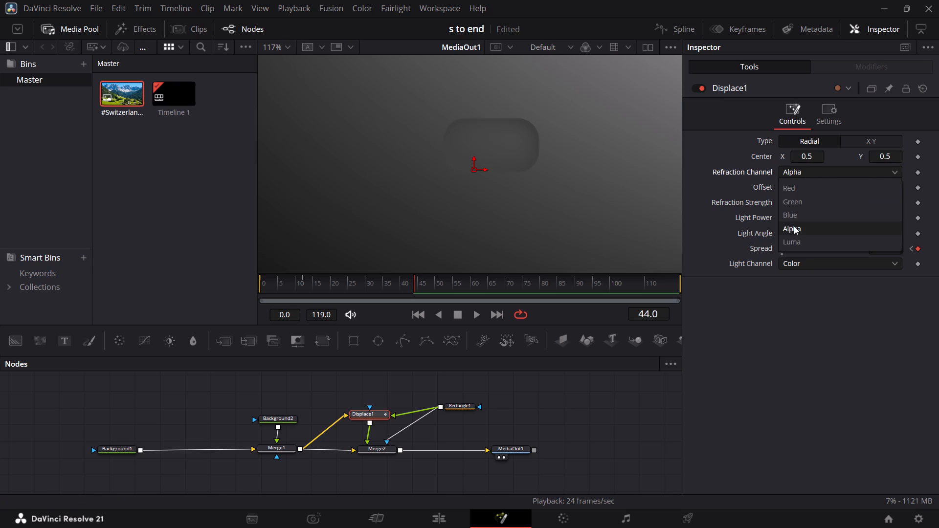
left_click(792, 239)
Raise Displace1's Light Power to about 2.126.
left_click_drag(782, 217, 817, 227)
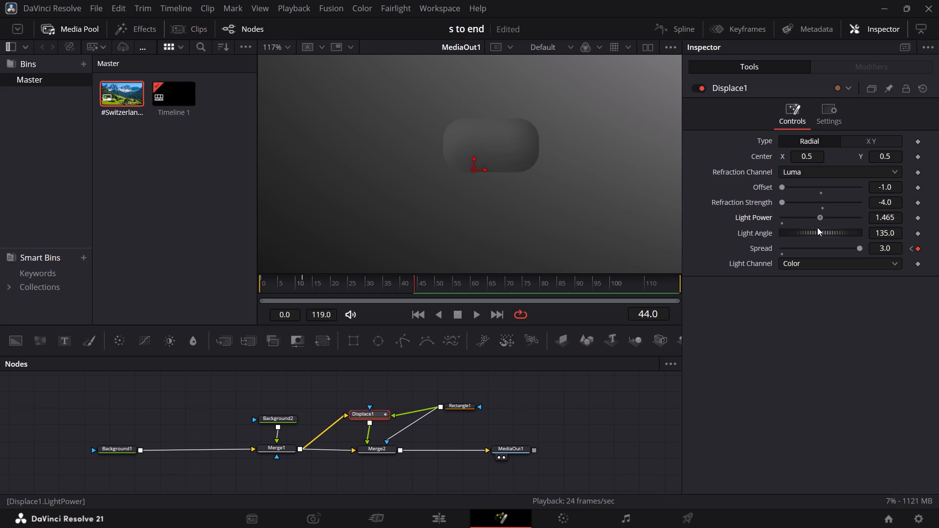
left_click_drag(817, 227, 833, 229)
left_click_drag(833, 229, 820, 229)
left_click_drag(820, 229, 836, 232)
left_click(836, 232)
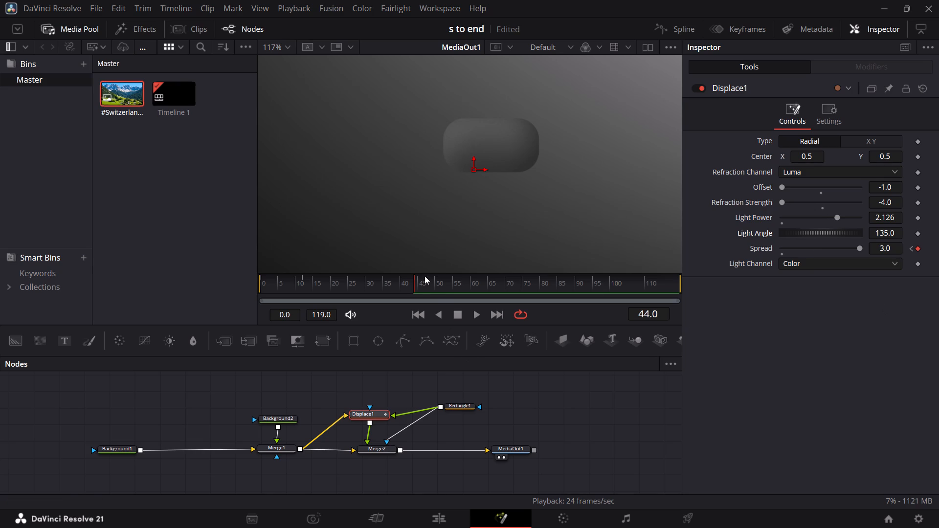
Play the composition from frame 0 to review the animated Displace effect.
left_click_drag(413, 279, 204, 289)
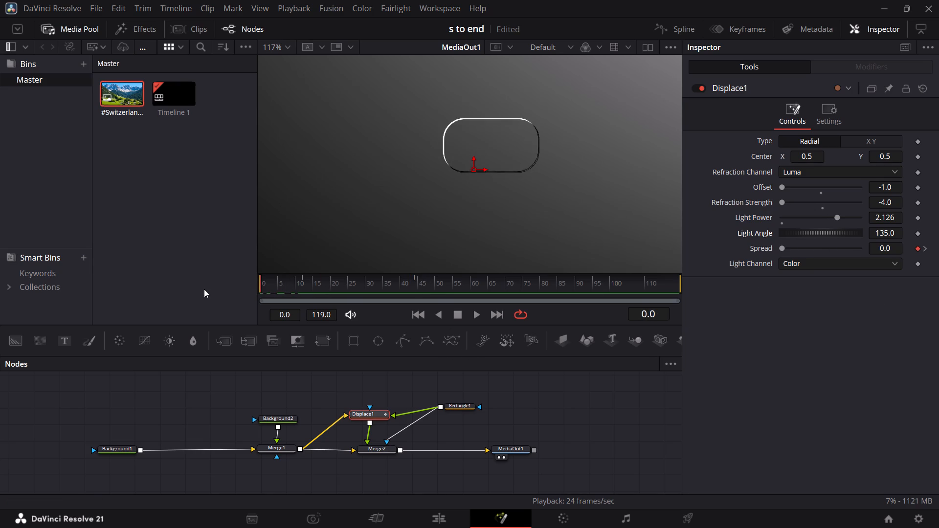
key("space")
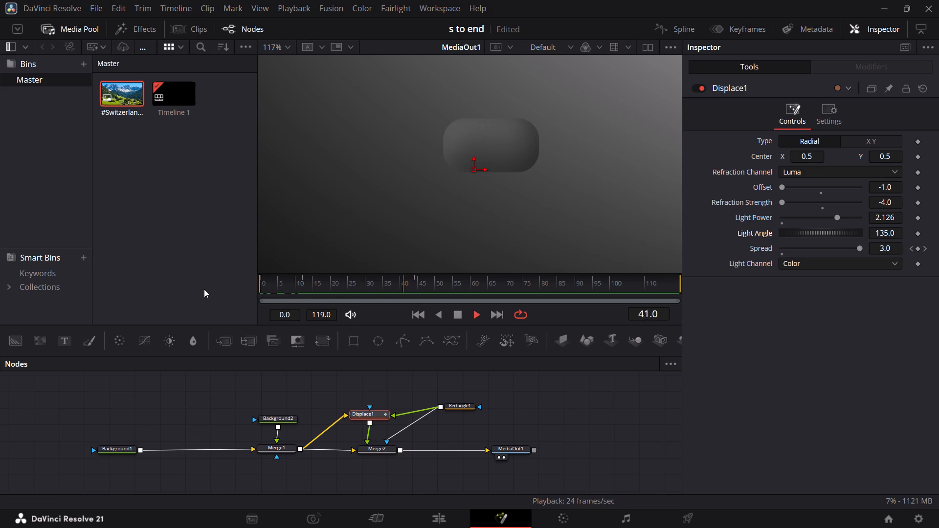
key("space")
Delete Displace1's Spread keyframes at frame 44 and frame 0.
left_click(909, 245)
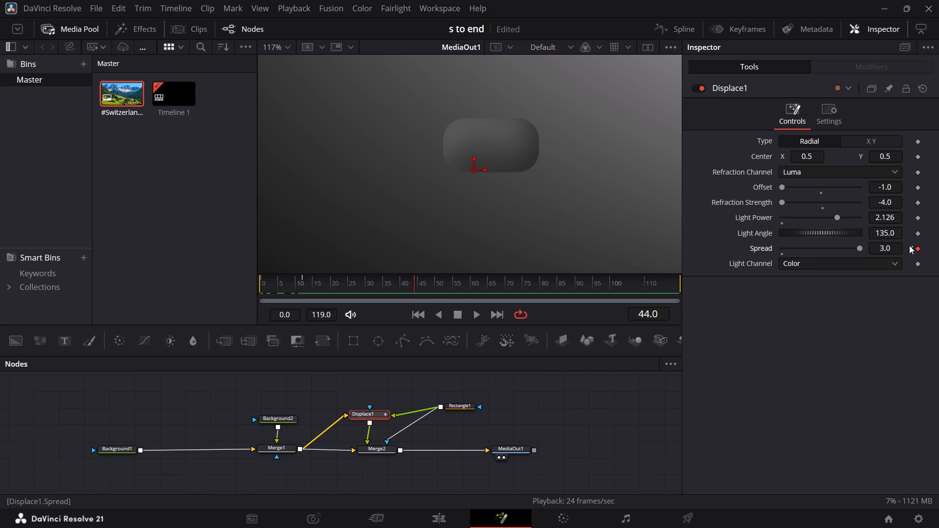
left_click(918, 247)
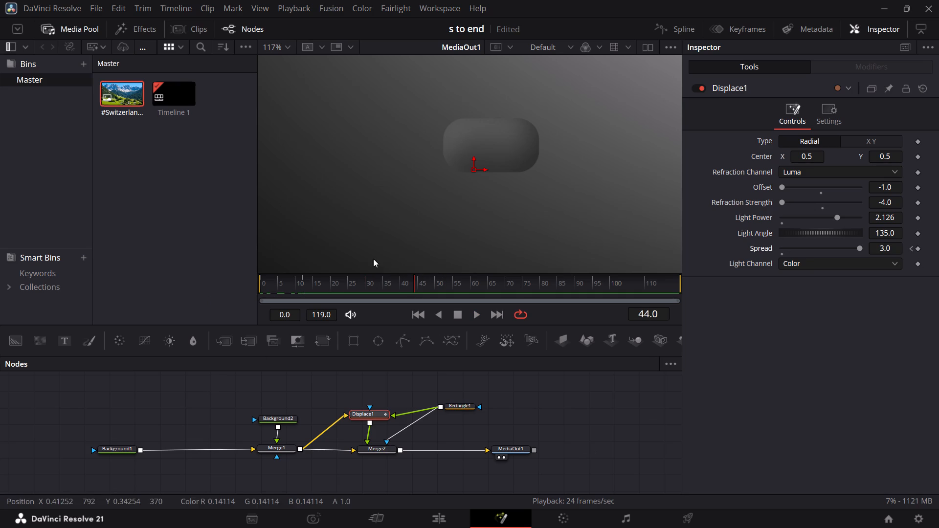
left_click_drag(415, 286, 308, 277)
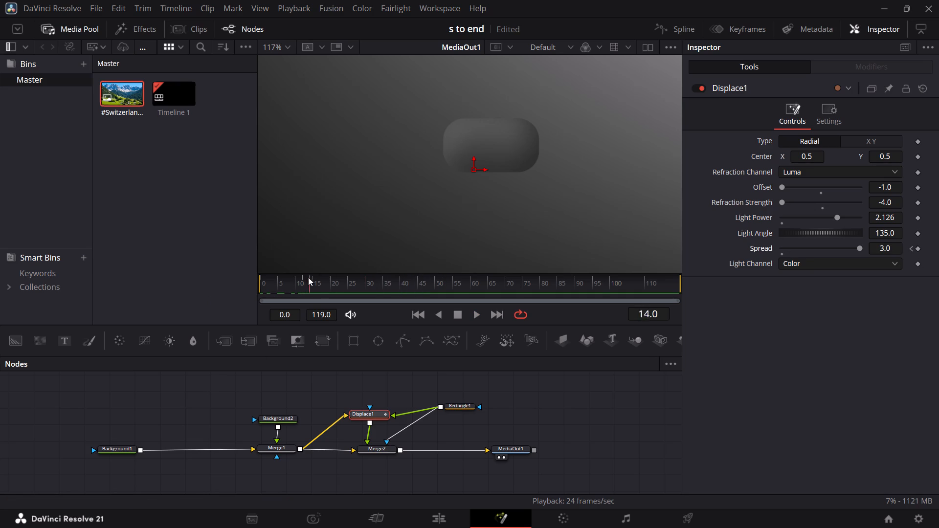
left_click_drag(308, 277, 231, 296)
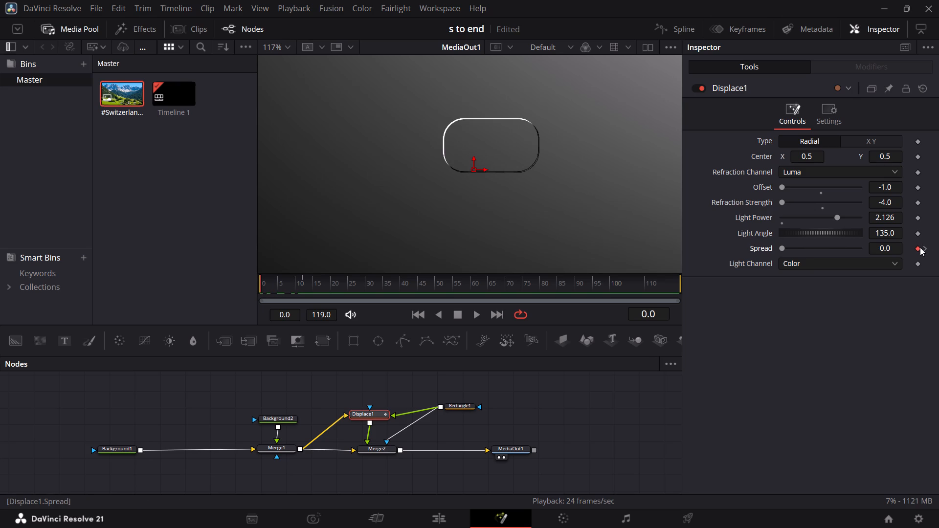
left_click(920, 247)
Delete Displace1's remaining Spread keyframe at frame 12, keeping Spread at 3.0.
left_click(923, 249)
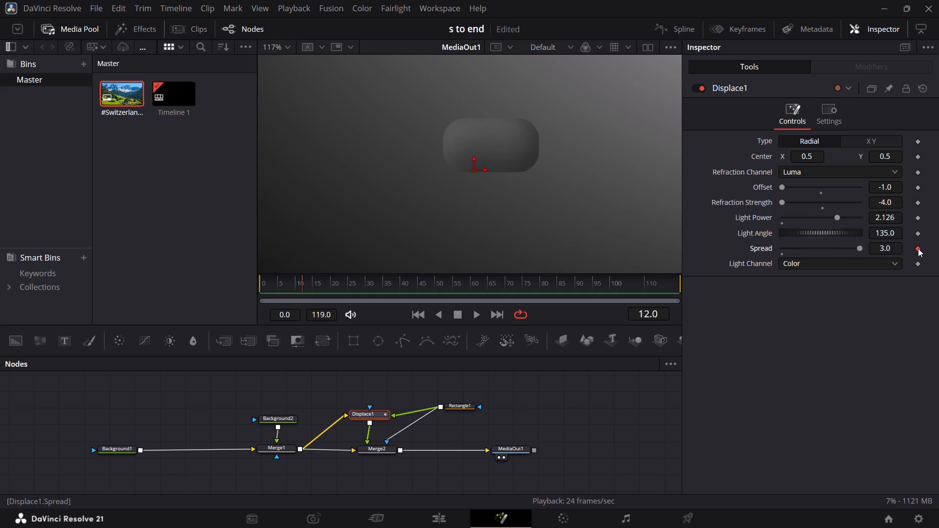
left_click(917, 248)
Play the composition several times from frame 0 to review the Displace effect without Spread keyframes.
left_click_drag(302, 289, 234, 288)
key("space")
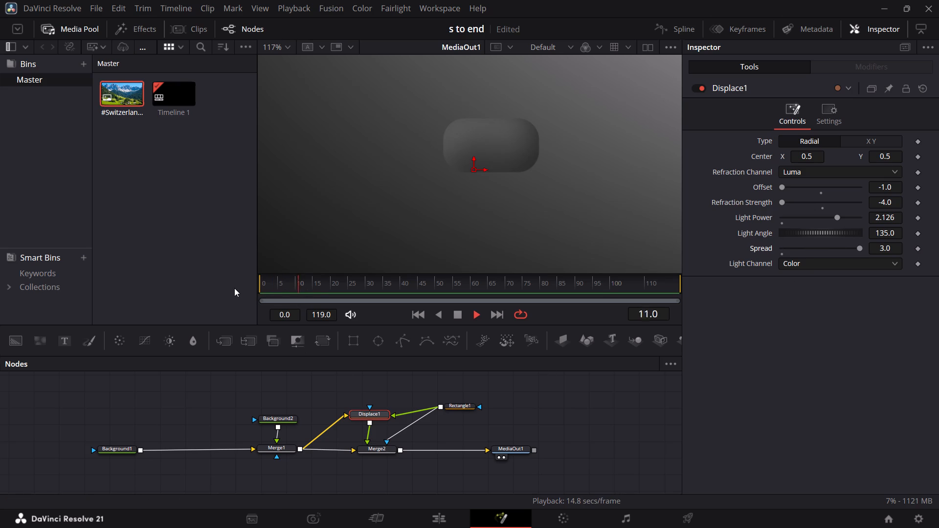
key("space")
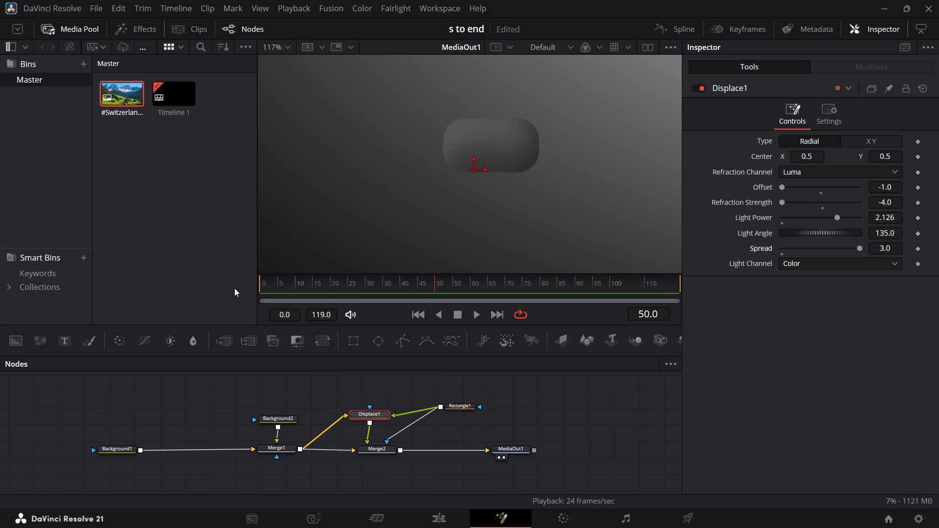
left_click_drag(434, 289, 201, 272)
key("space")
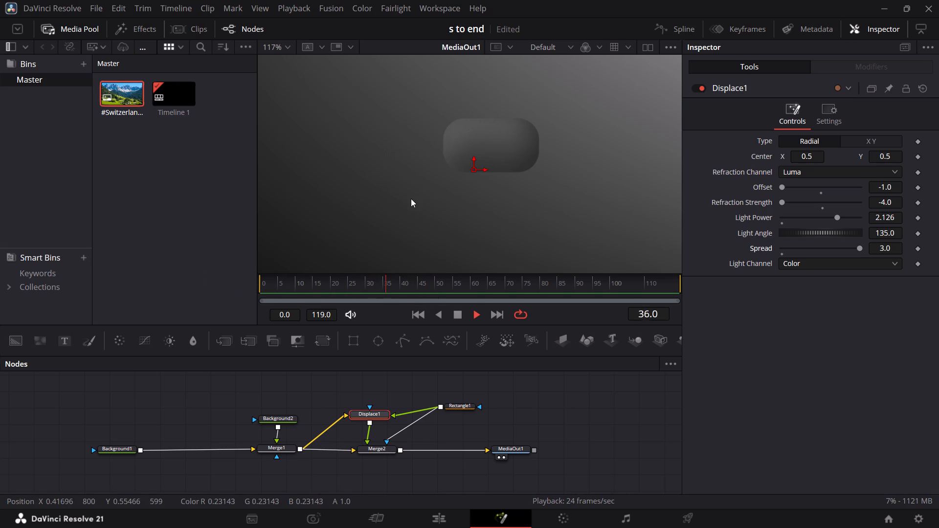
key("space")
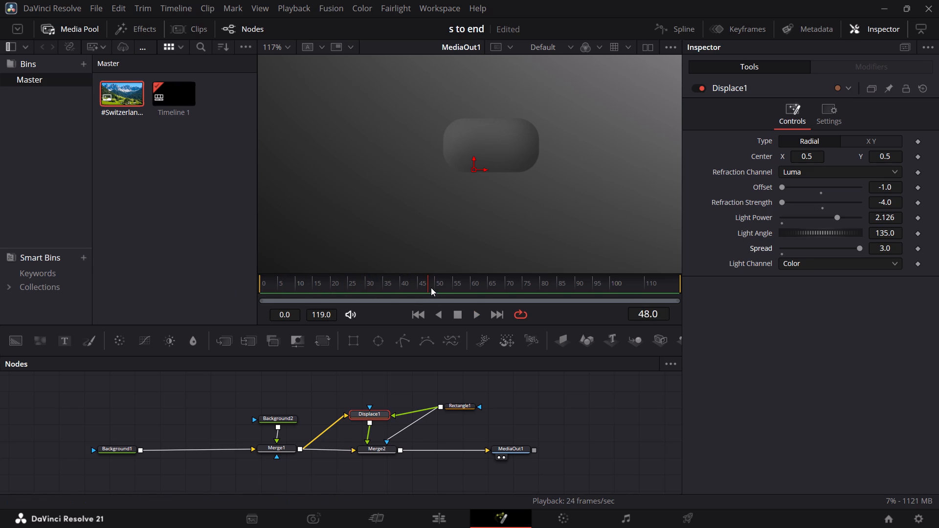
left_click_drag(430, 287, 264, 286)
left_click_drag(264, 286, 241, 286)
key("space")
key("space")
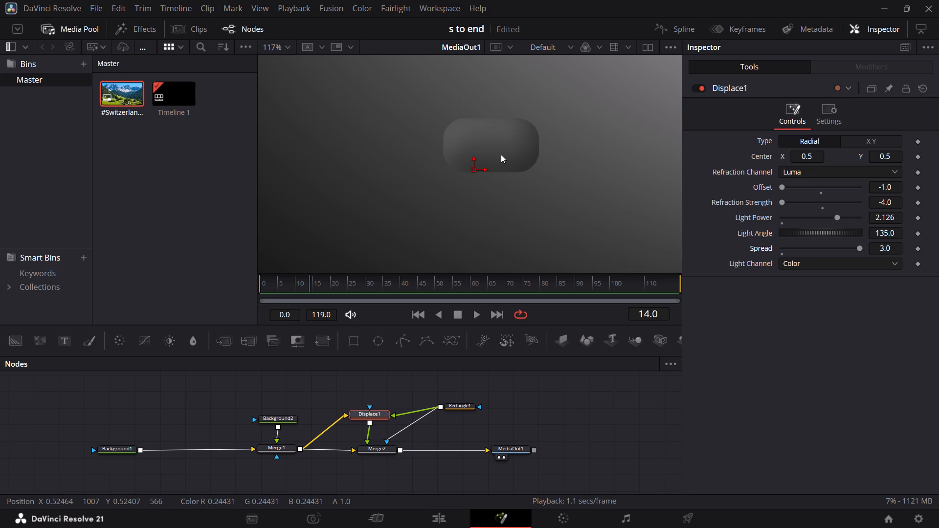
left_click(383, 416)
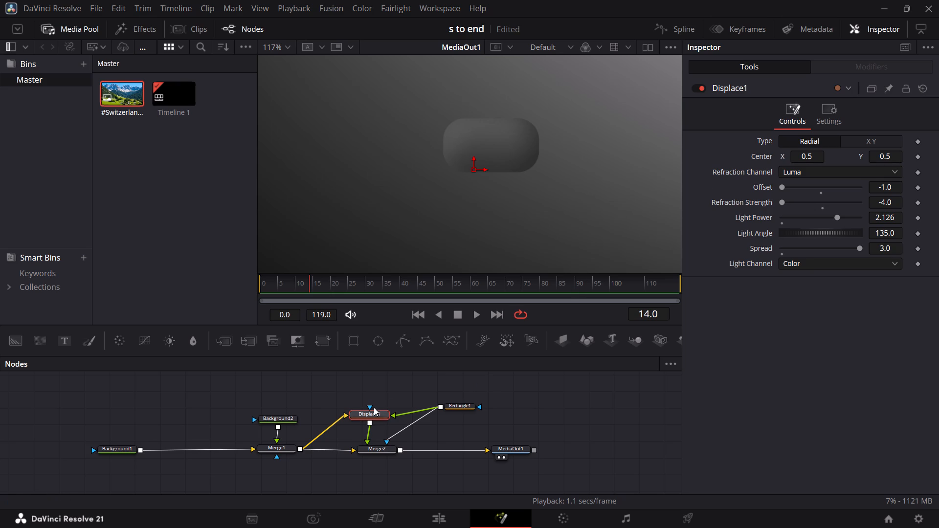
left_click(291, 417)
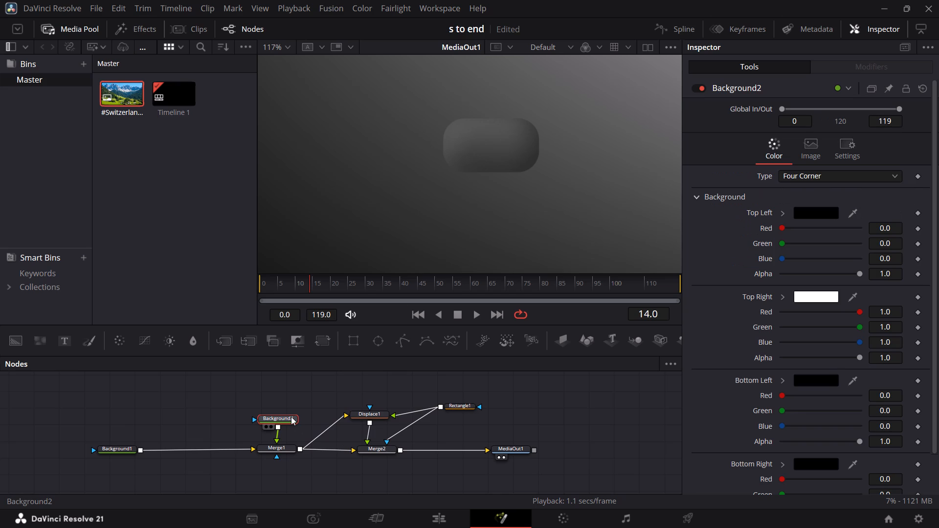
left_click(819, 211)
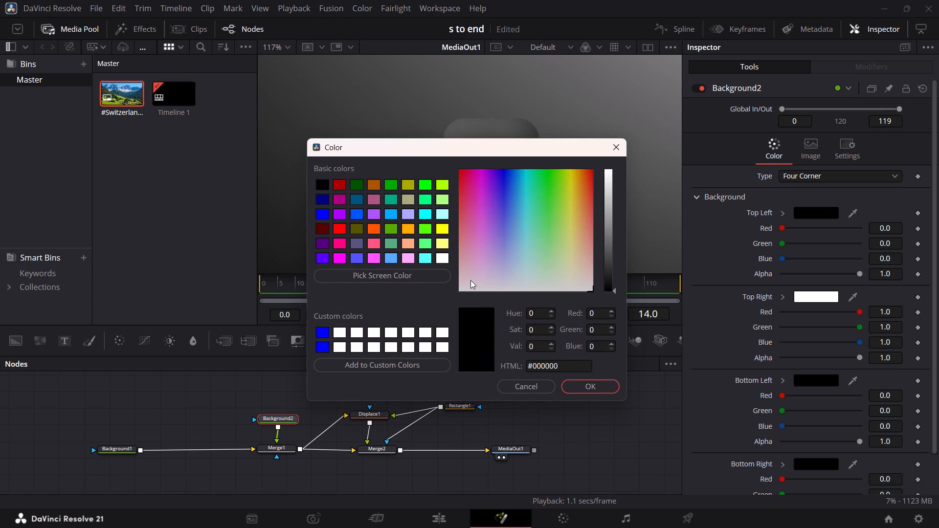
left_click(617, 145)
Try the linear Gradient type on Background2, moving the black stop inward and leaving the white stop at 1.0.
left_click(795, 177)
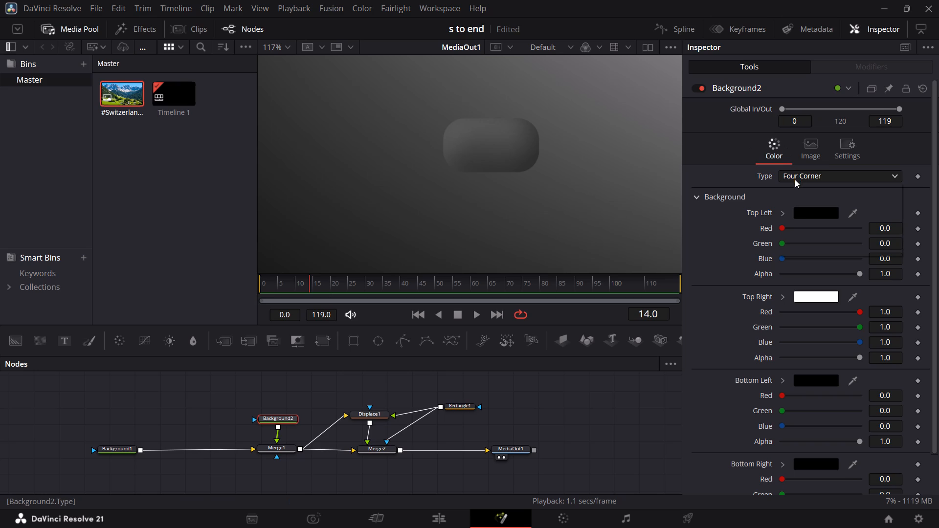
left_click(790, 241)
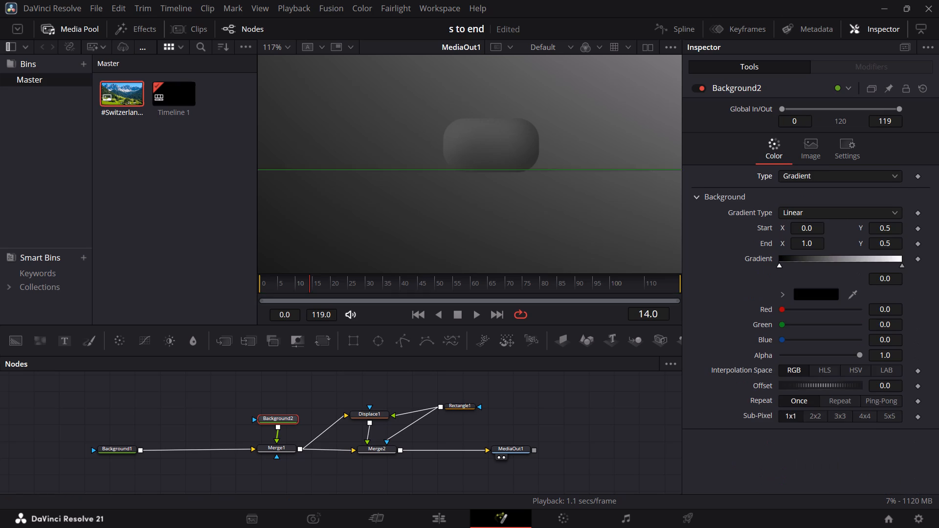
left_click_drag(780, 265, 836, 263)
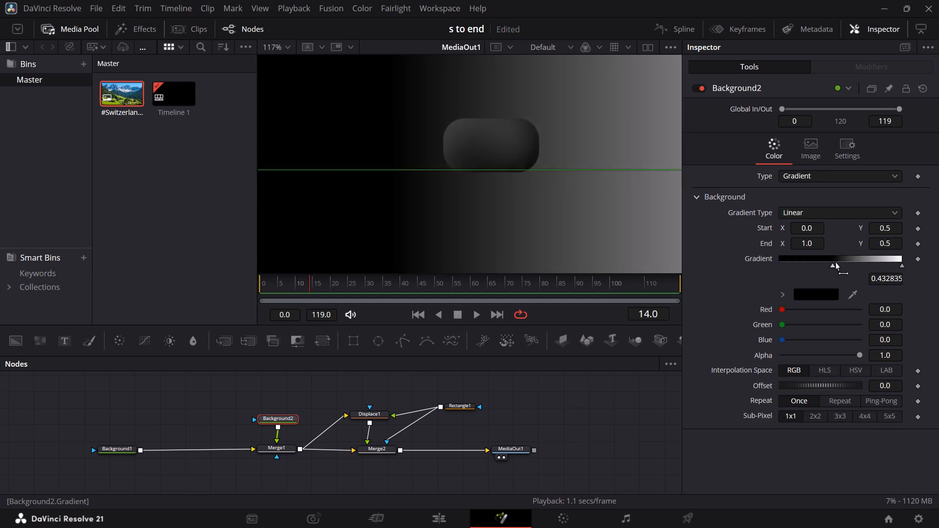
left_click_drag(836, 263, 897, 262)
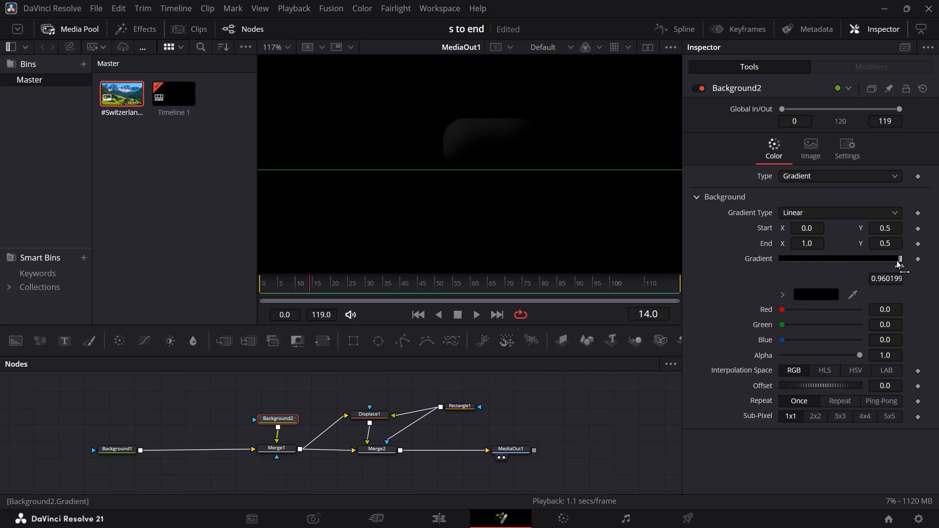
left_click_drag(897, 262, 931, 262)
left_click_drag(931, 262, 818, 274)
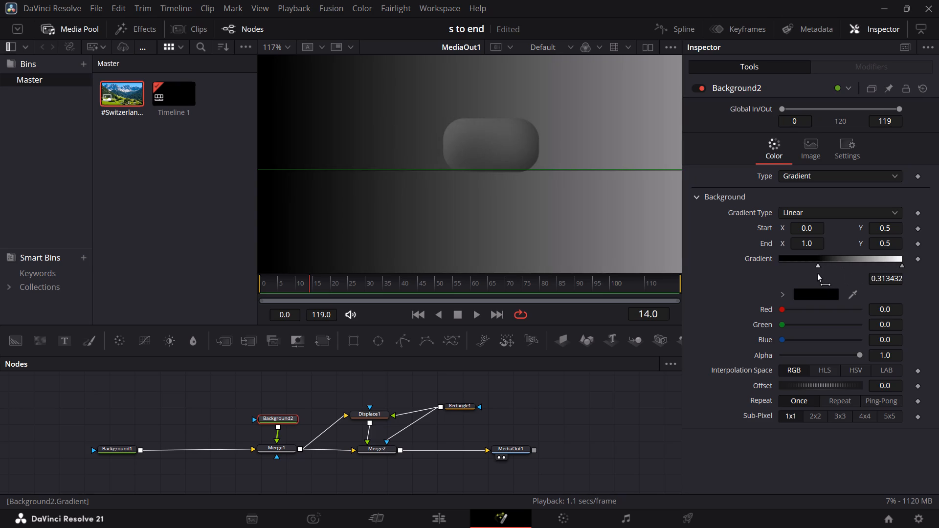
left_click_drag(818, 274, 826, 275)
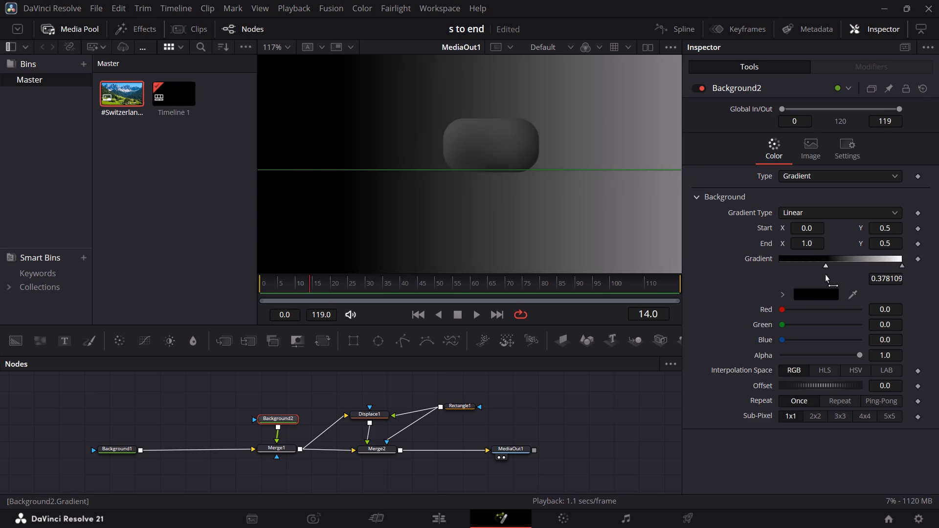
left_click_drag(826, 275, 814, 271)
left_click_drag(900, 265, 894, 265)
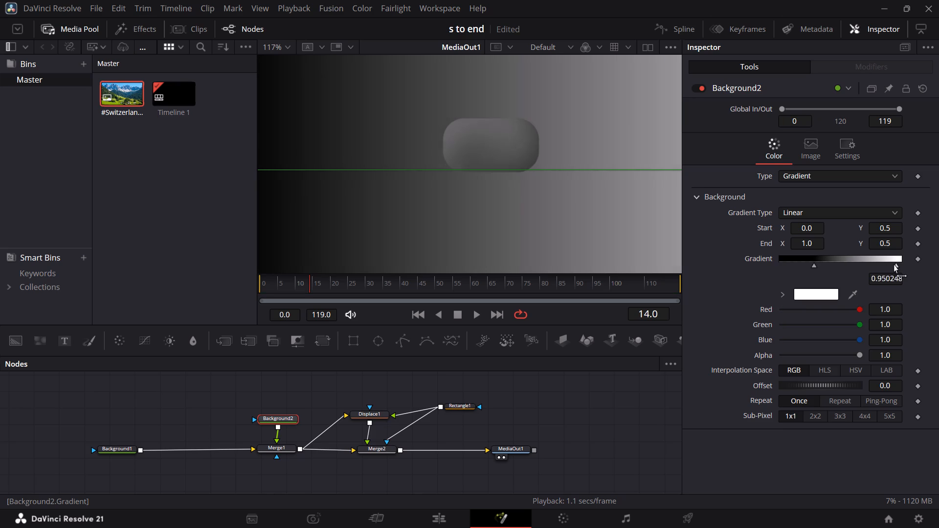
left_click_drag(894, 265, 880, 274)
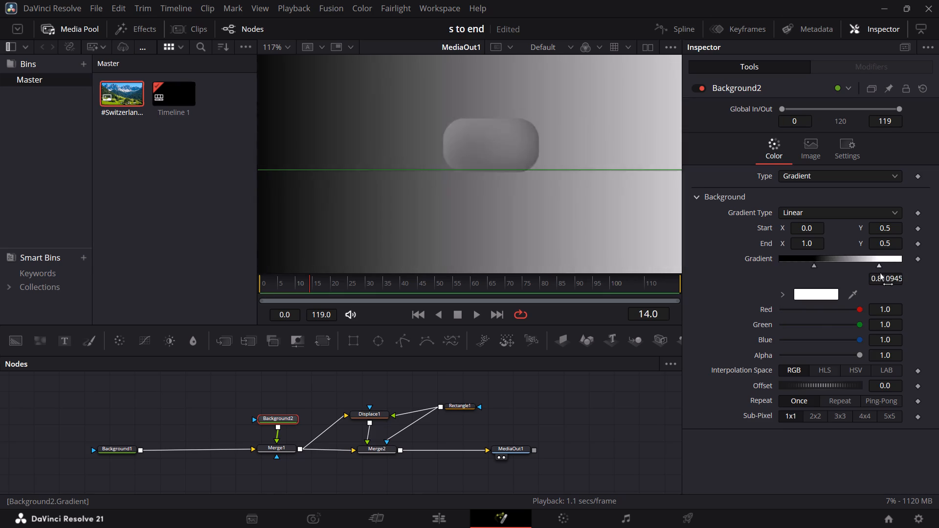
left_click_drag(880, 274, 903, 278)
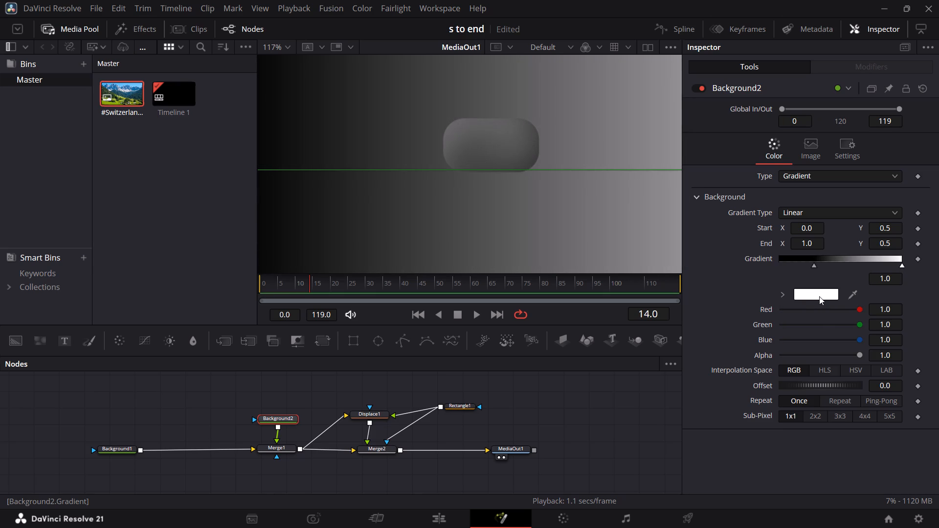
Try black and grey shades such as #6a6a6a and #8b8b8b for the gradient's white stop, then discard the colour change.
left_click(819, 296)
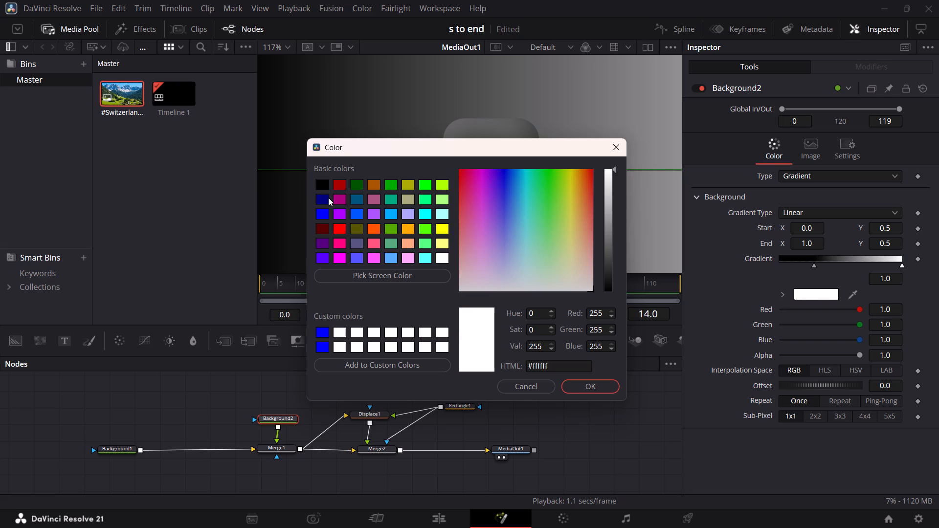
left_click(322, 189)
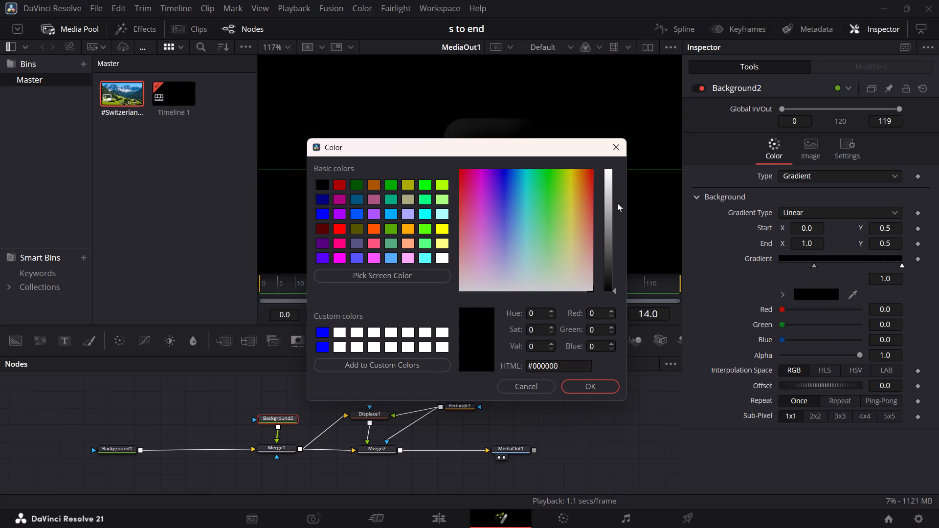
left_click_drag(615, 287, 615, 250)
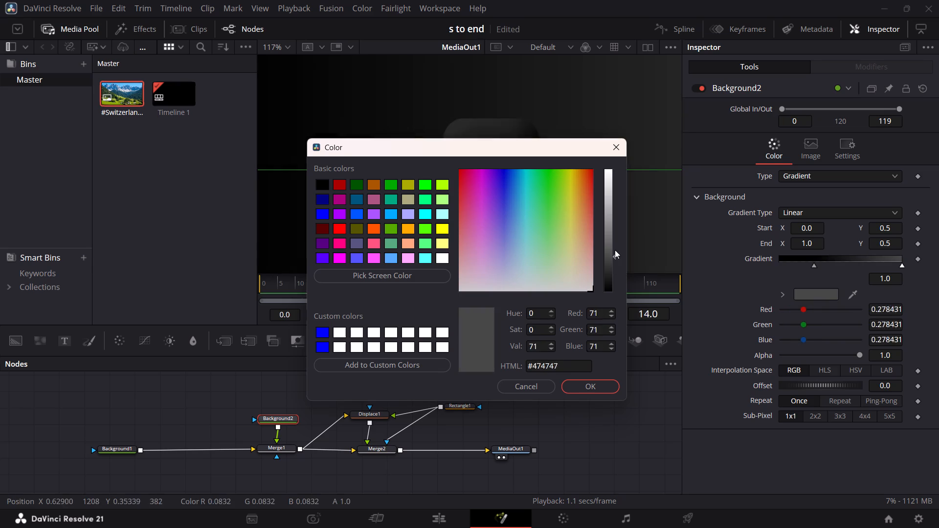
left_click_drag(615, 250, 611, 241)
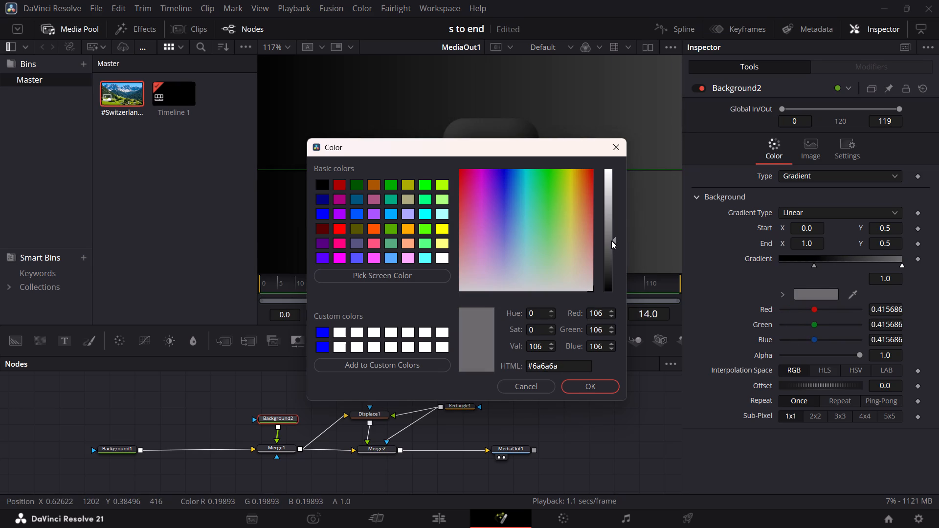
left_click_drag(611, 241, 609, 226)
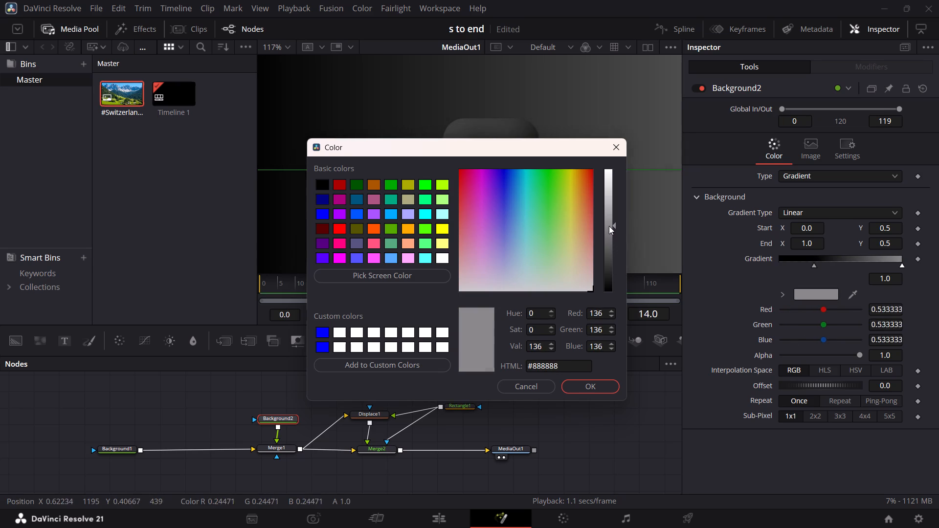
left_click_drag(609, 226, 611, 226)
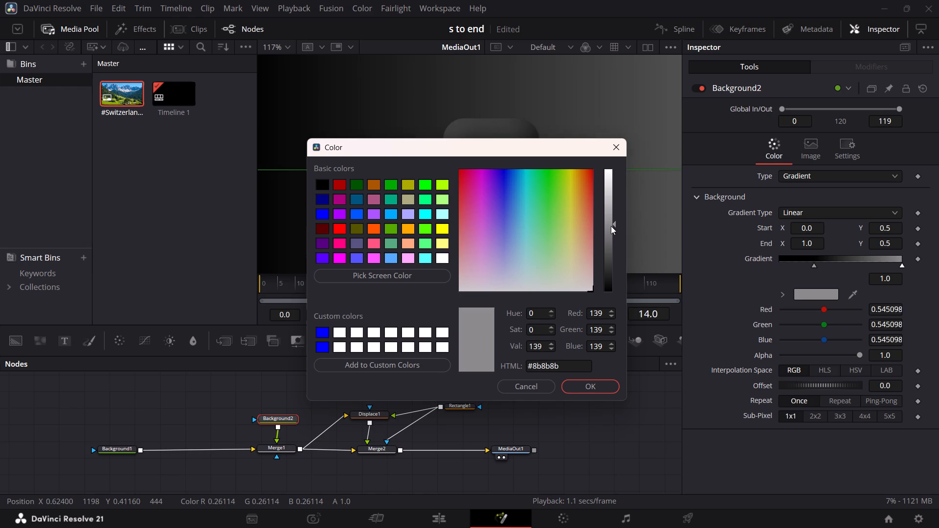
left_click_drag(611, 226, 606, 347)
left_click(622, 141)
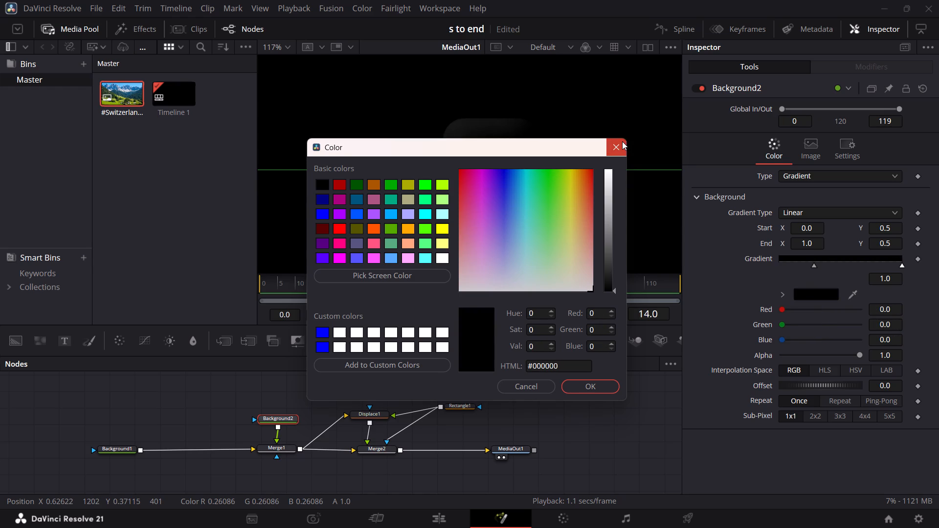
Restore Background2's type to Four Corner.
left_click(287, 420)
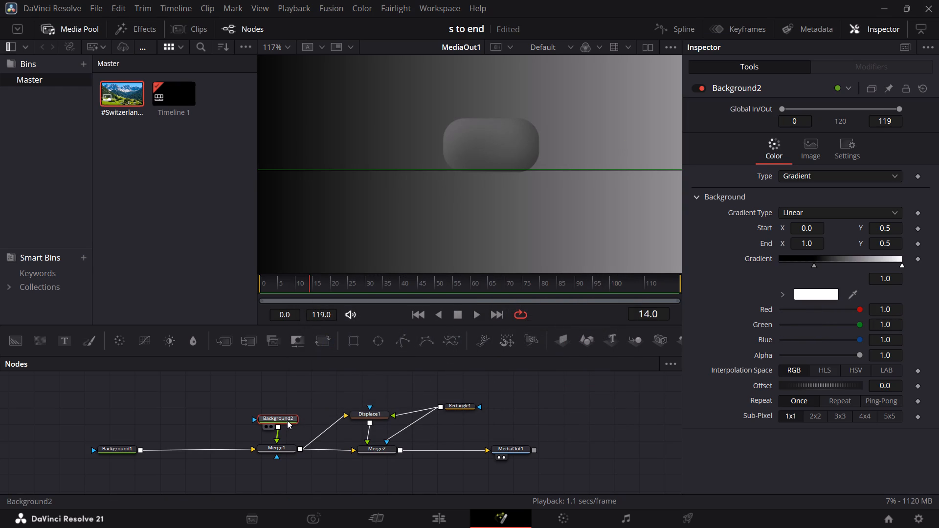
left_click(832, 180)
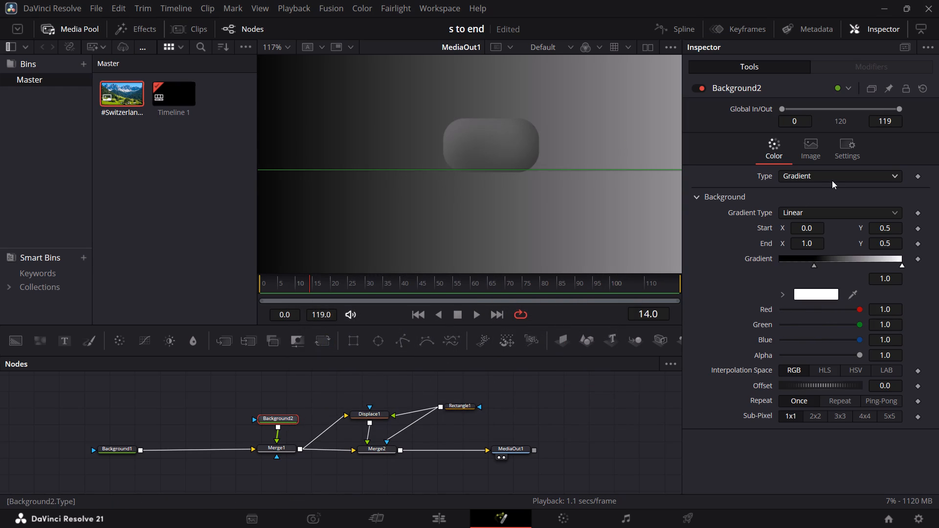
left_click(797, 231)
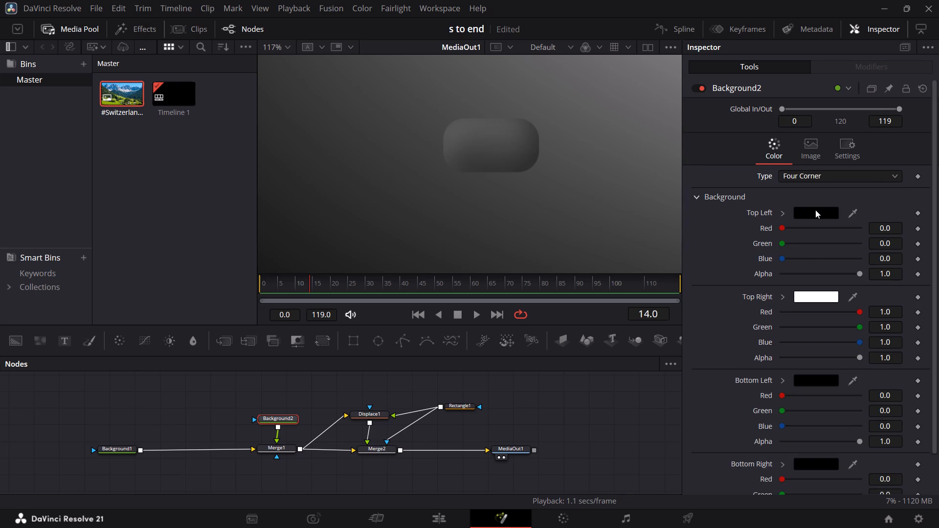
Set the Top Left corner colour of Background2's gradient to blue #0051f4.
left_click(815, 210)
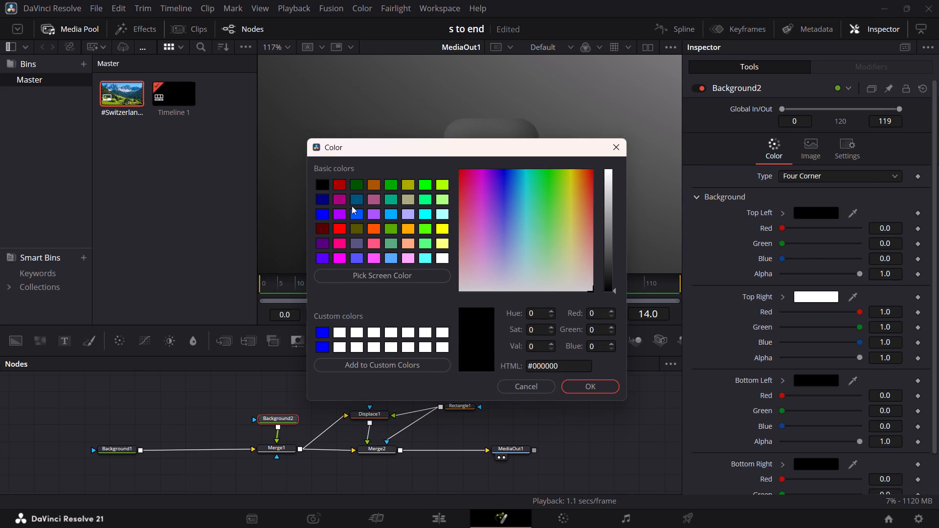
left_click(356, 211)
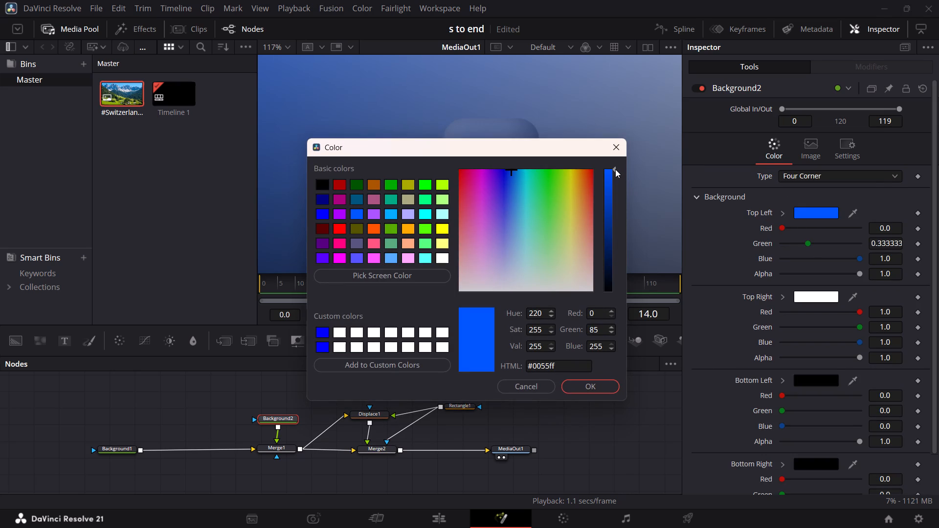
left_click_drag(615, 169, 615, 220)
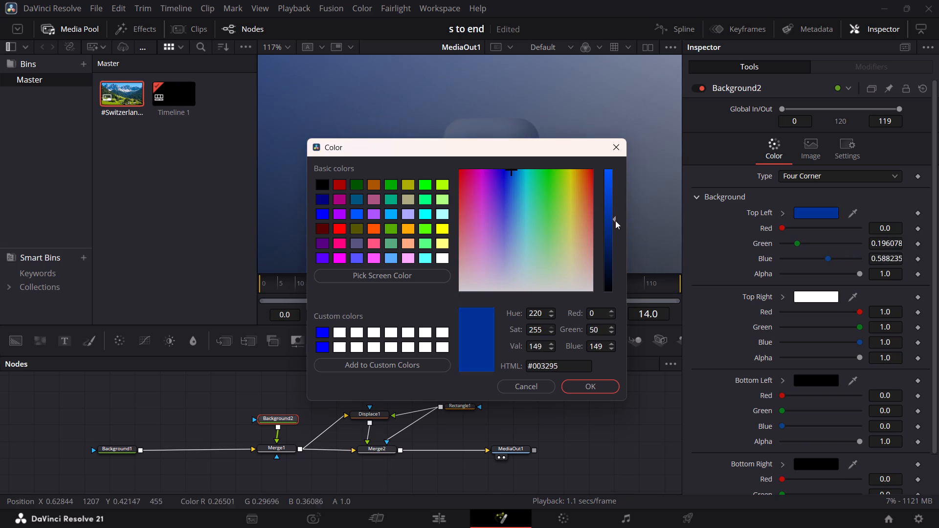
left_click_drag(615, 220, 617, 175)
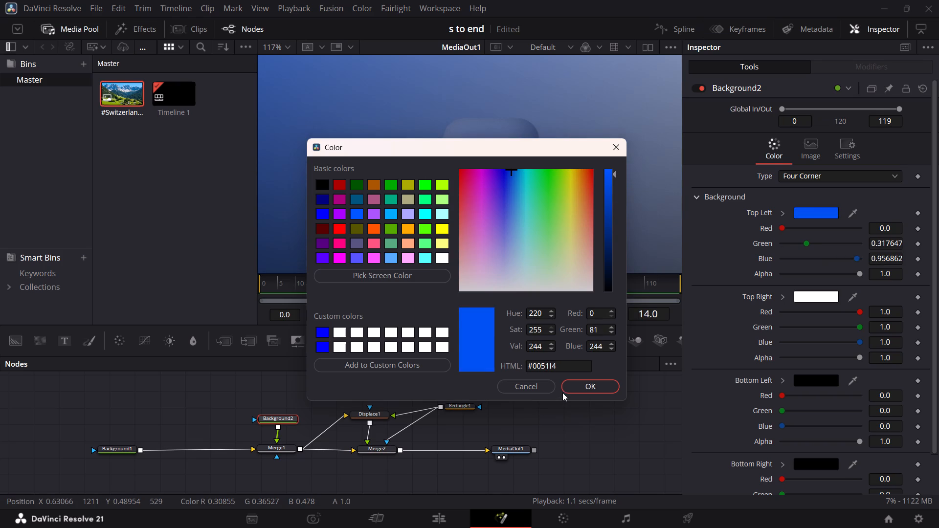
left_click(587, 383)
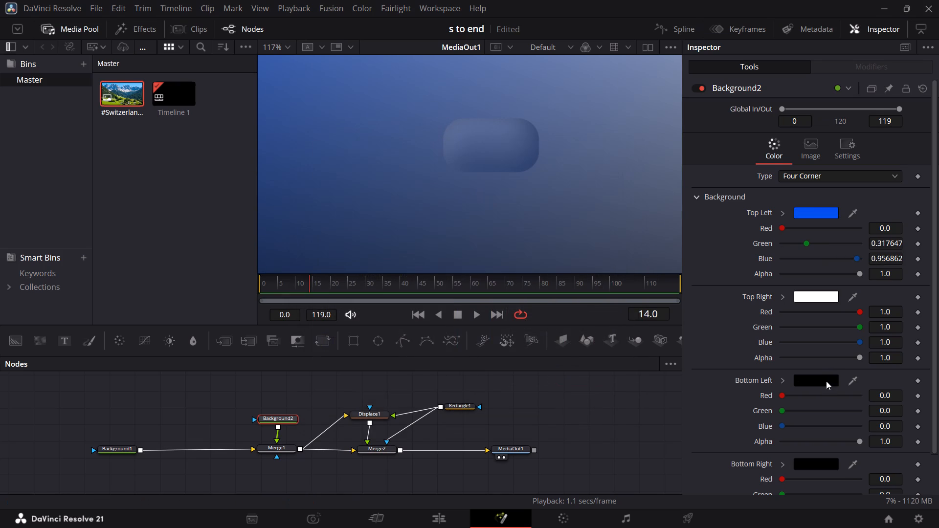
Set the Bottom Left corner colour of Background2's gradient to dark blue #2b5681.
left_click(826, 381)
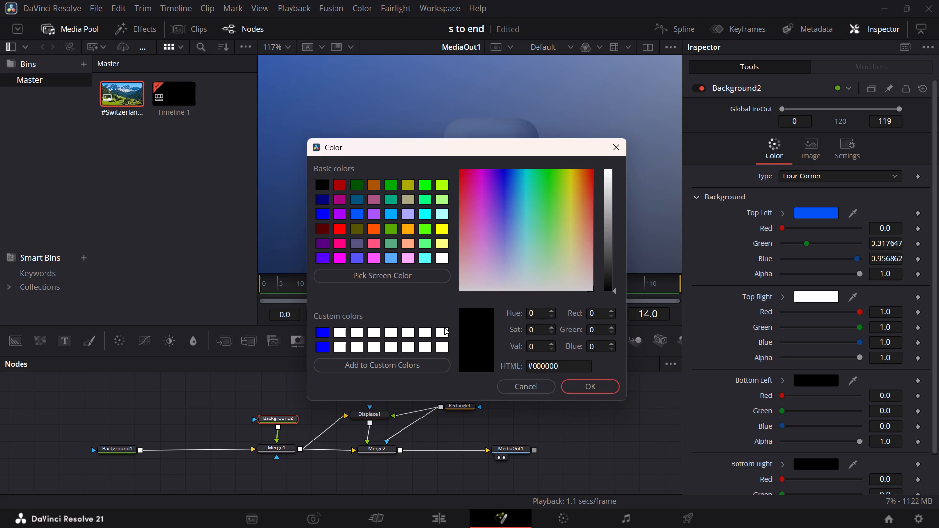
left_click(444, 328)
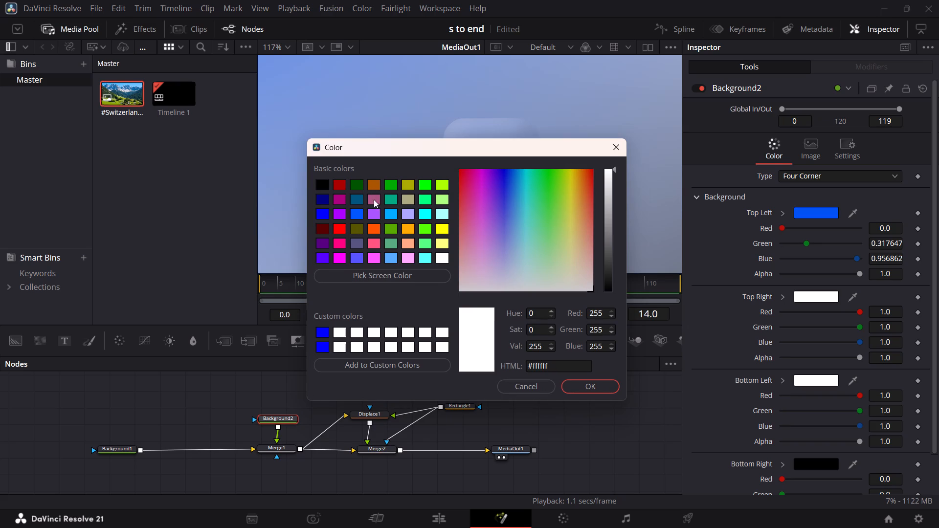
left_click(386, 255)
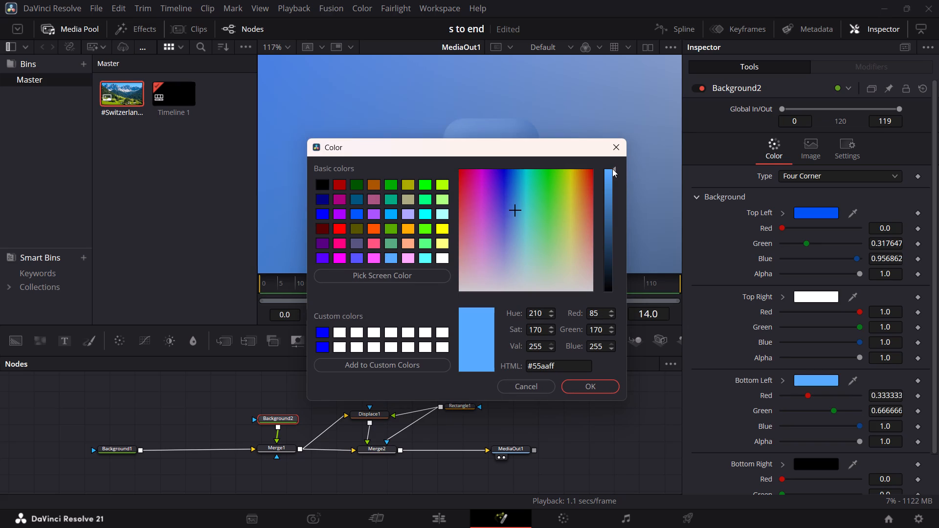
left_click_drag(612, 168, 612, 230)
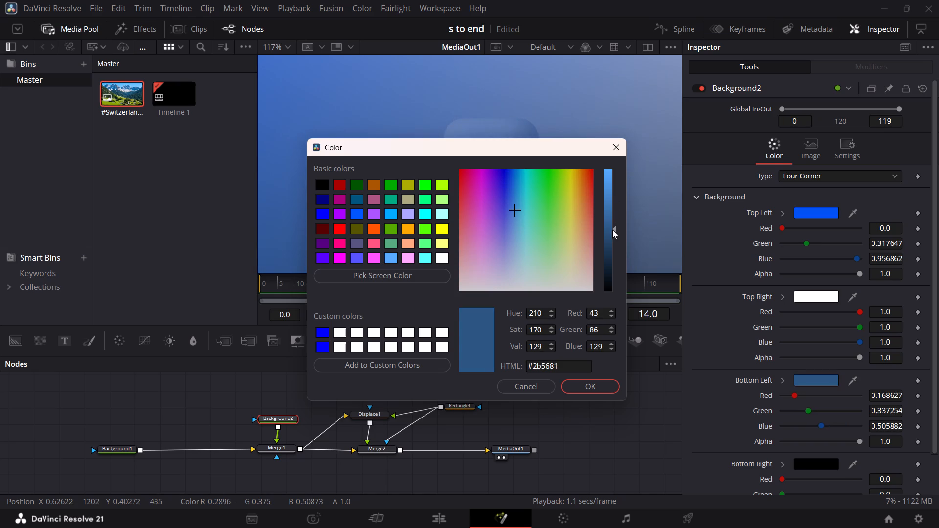
left_click(606, 385)
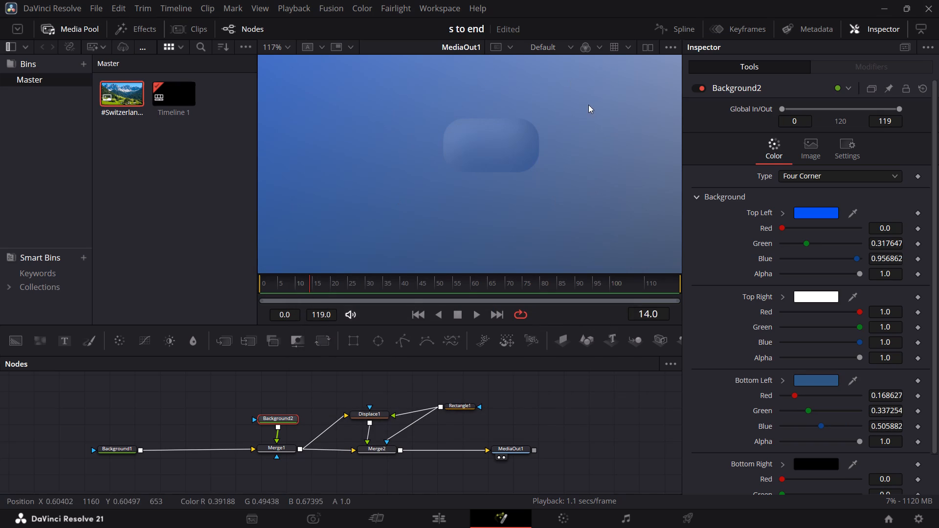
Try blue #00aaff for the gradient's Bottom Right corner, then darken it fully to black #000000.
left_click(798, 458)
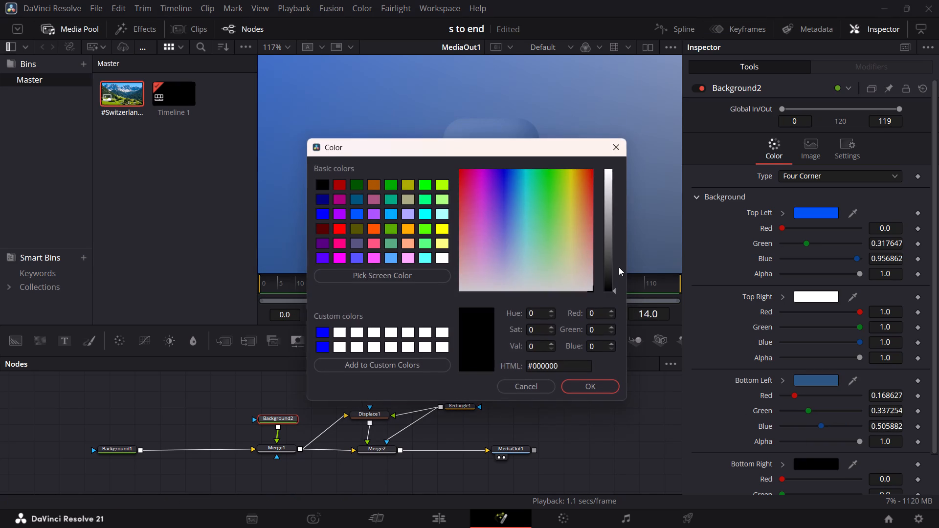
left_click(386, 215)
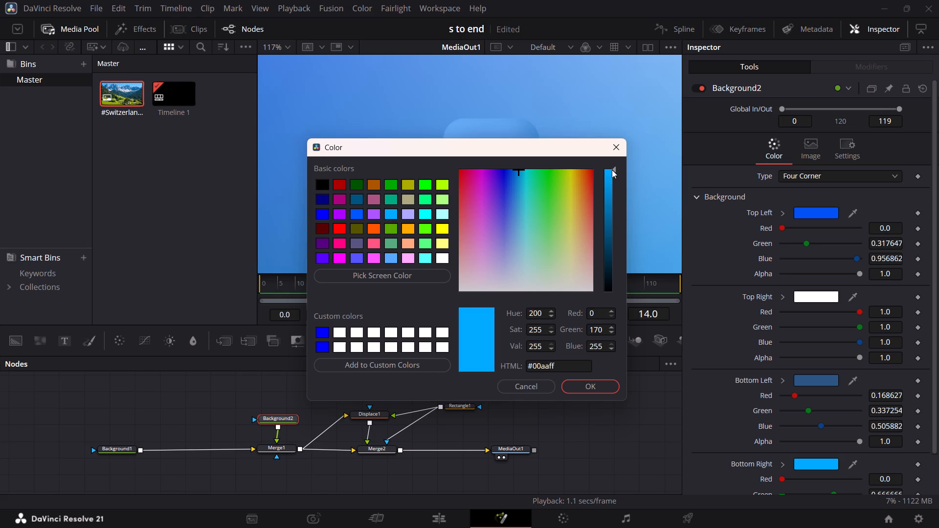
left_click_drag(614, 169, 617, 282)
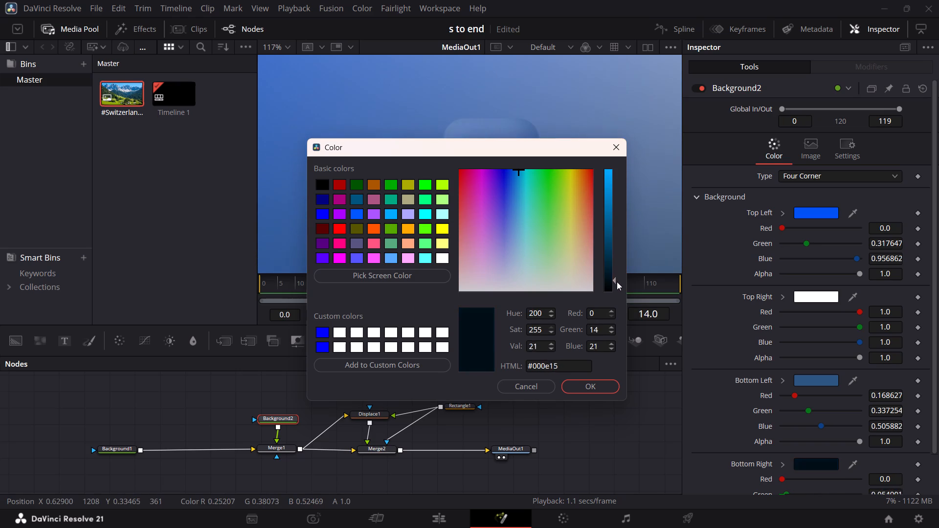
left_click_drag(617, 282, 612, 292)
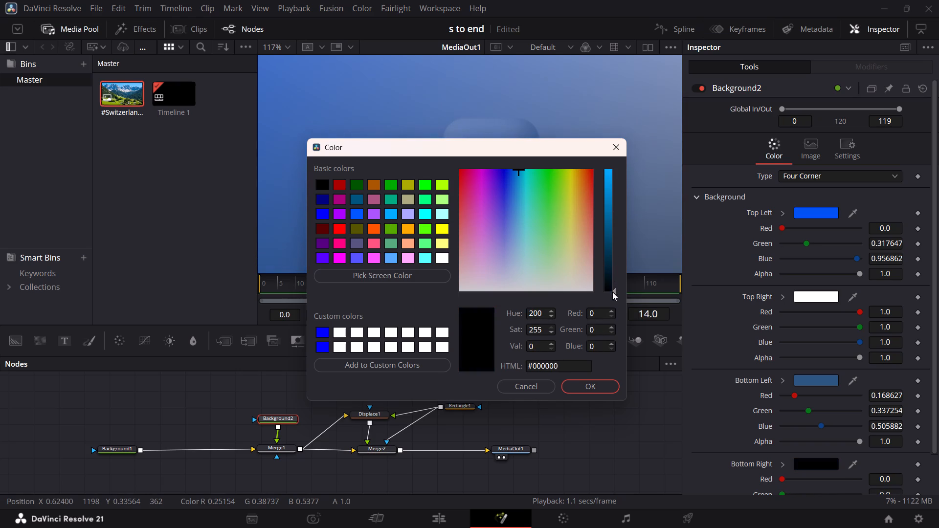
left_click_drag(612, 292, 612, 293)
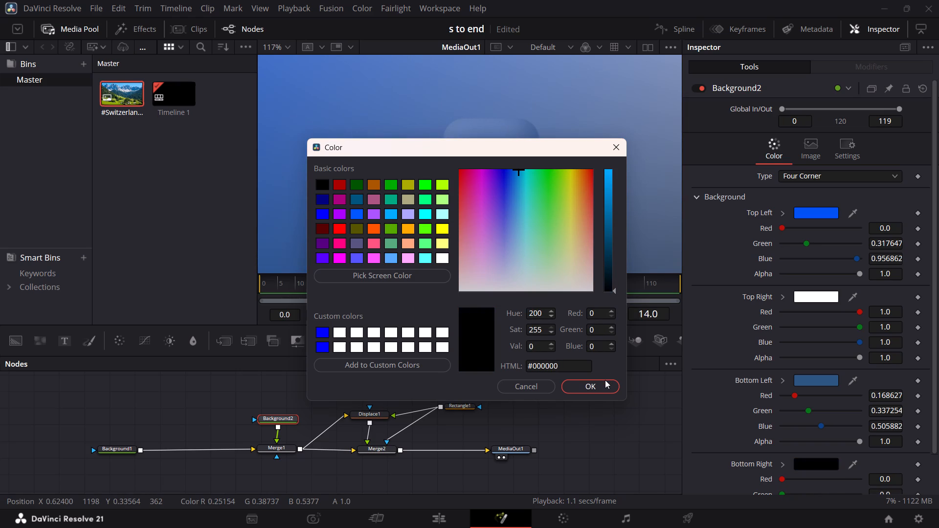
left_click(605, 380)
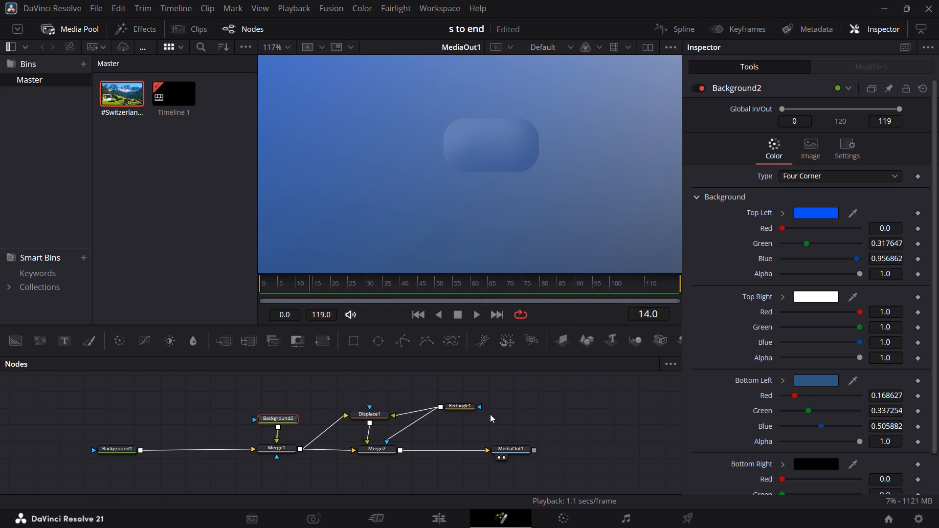
Move Rectangle1 to about X 0.368, Y 0.530 in the frame's left part and set its Height to 0.071.
left_click(467, 407)
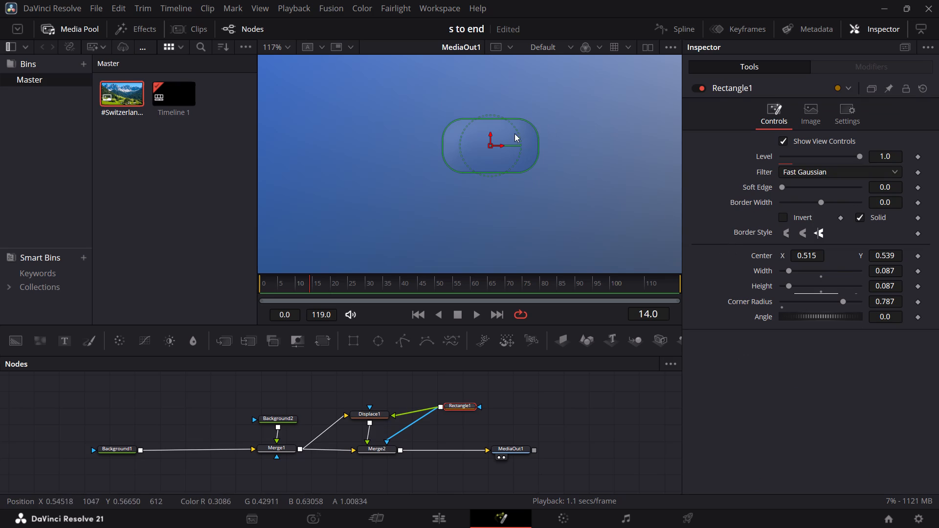
left_click_drag(490, 144, 392, 190)
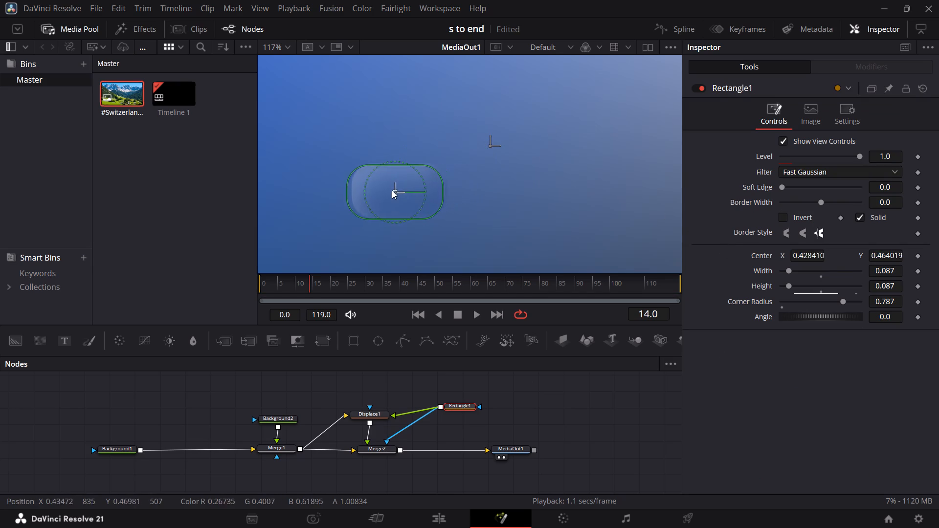
left_click_drag(392, 190, 328, 149)
left_click(789, 271)
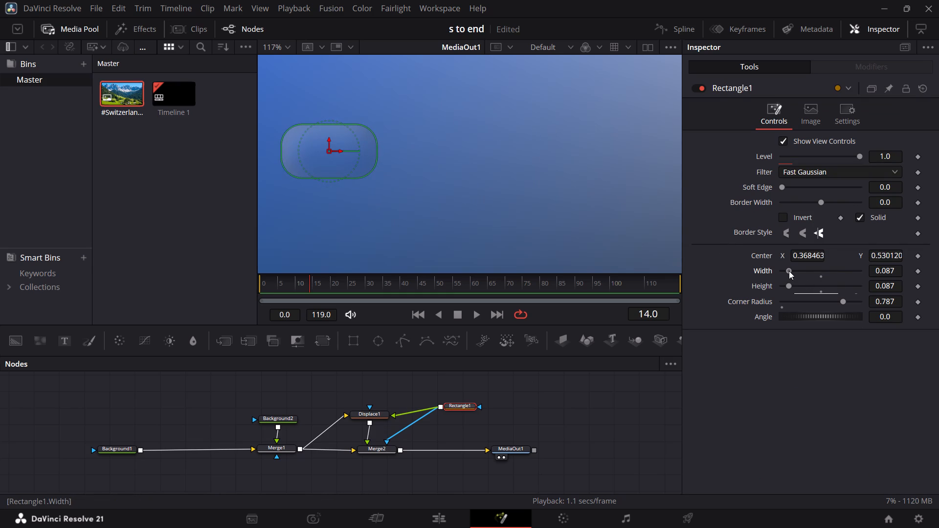
left_click(789, 286)
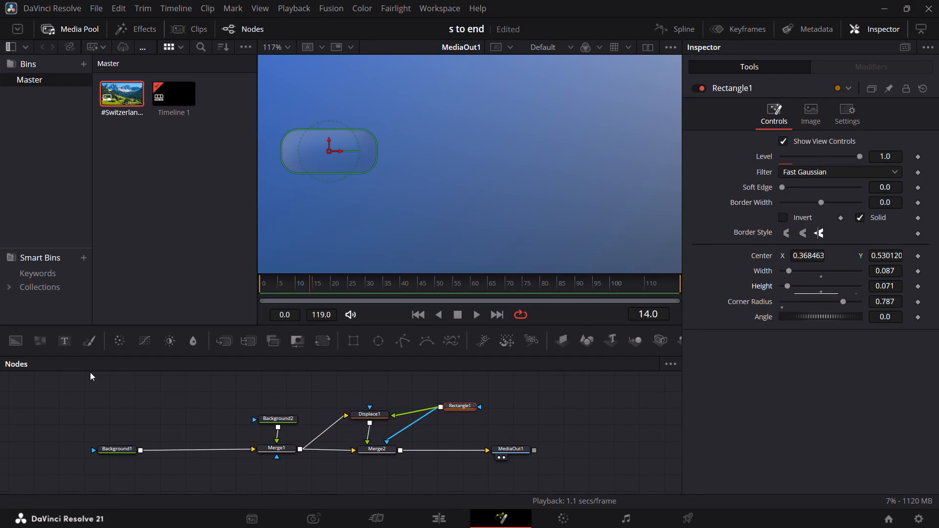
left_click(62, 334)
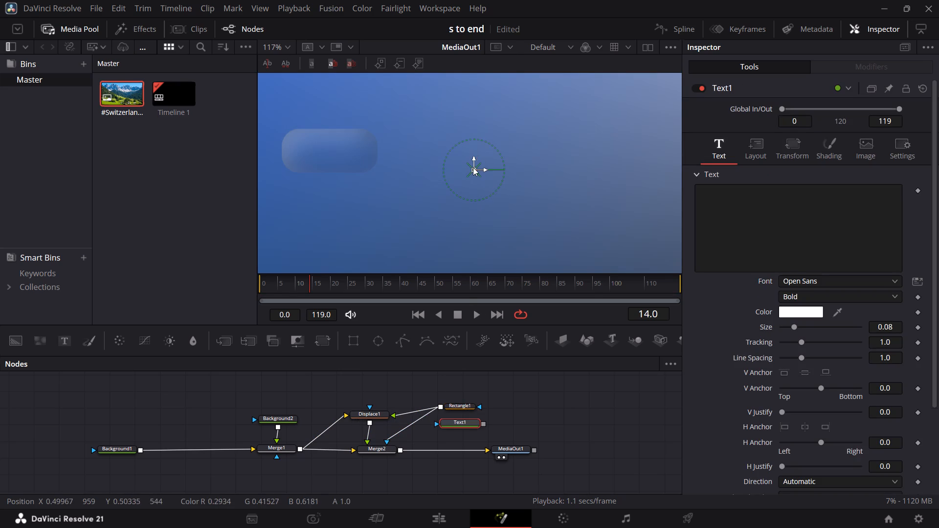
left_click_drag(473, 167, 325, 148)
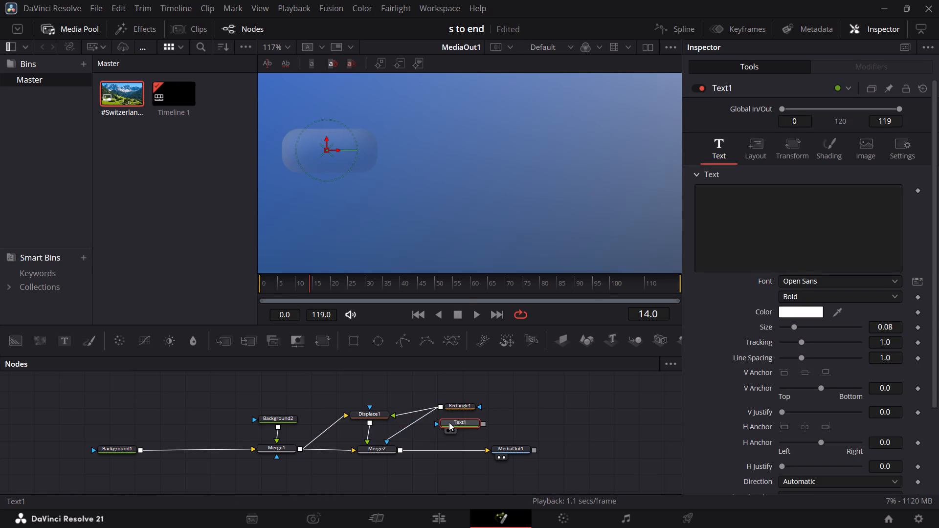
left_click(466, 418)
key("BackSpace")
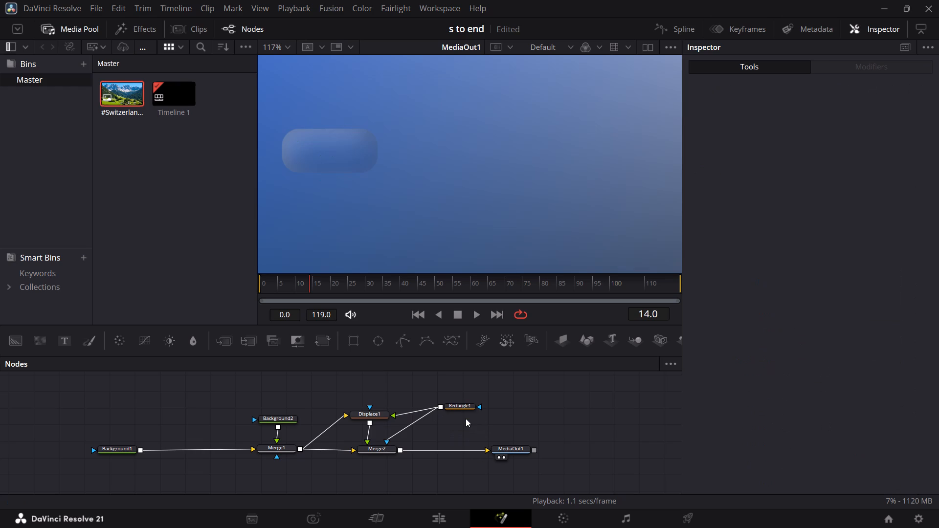
Add a Text+ node, connect Rectangle1's output to it as its mask, and place the node just below Rectangle1.
left_click(466, 406)
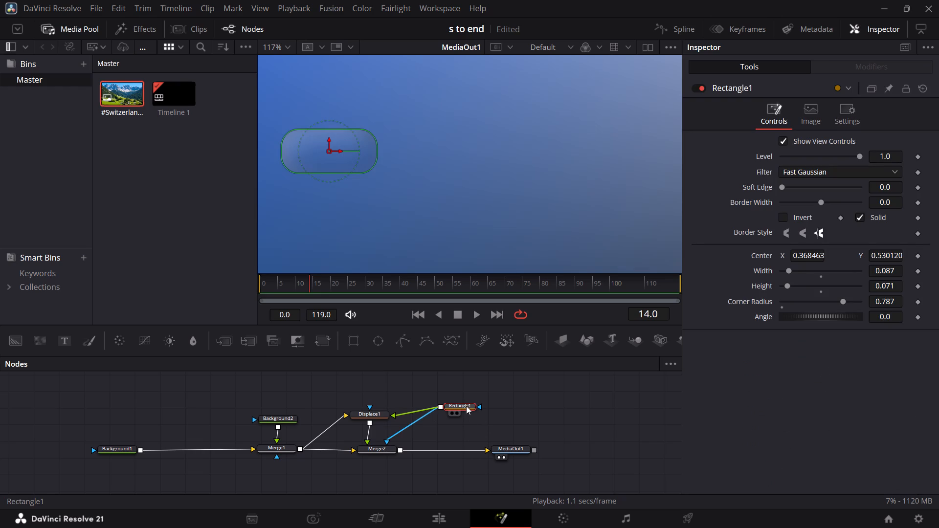
left_click(58, 340)
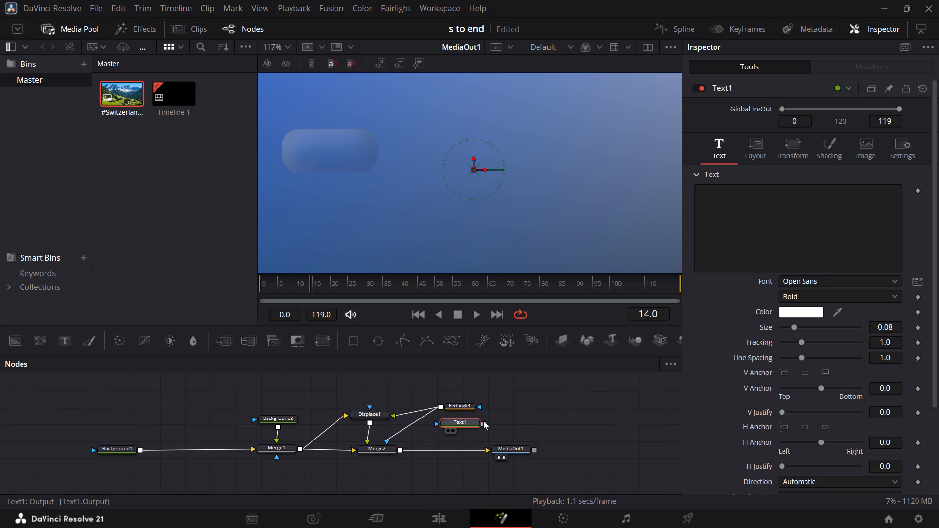
left_click_drag(484, 421, 436, 402)
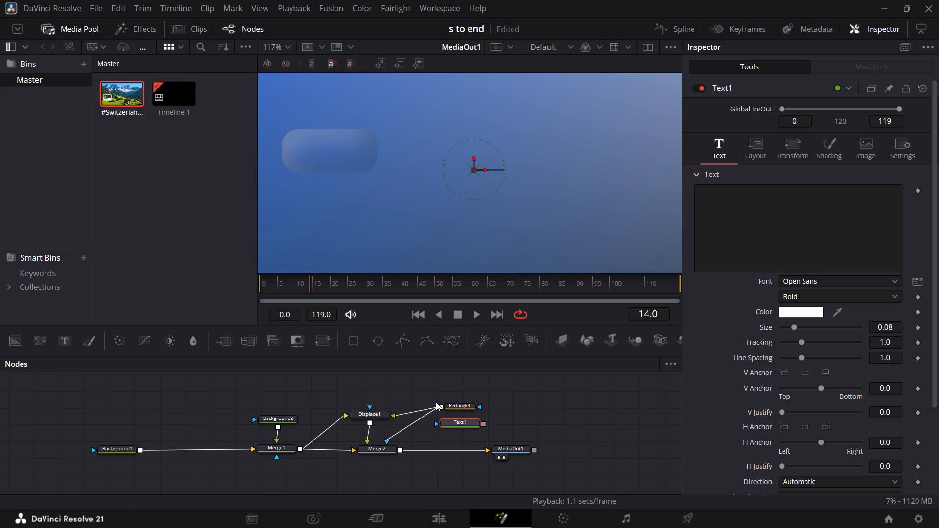
left_click_drag(484, 424, 479, 406)
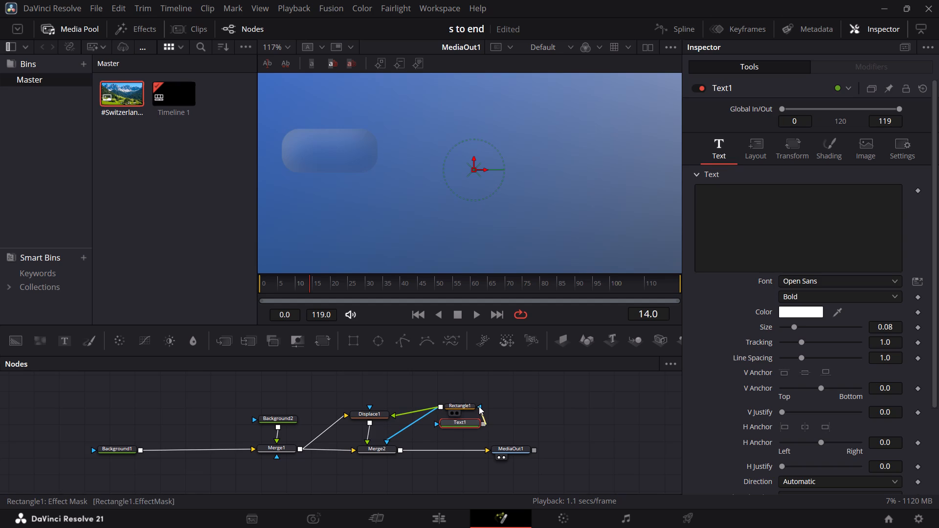
left_click_drag(479, 406, 479, 406)
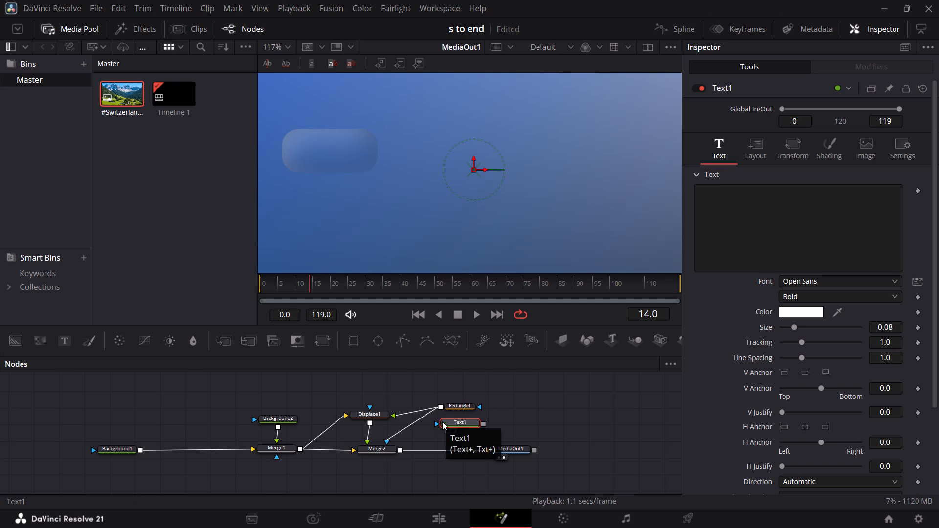
left_click_drag(441, 405, 437, 425)
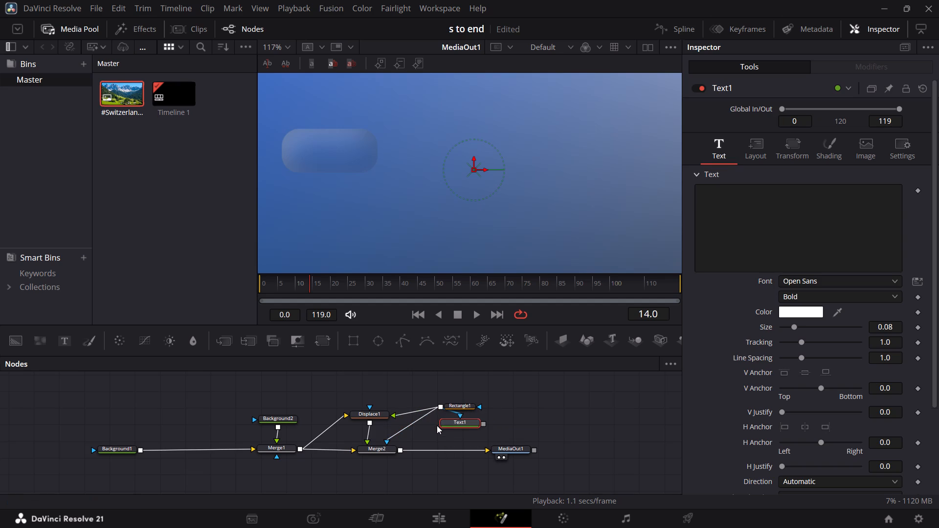
left_click_drag(466, 424, 453, 434)
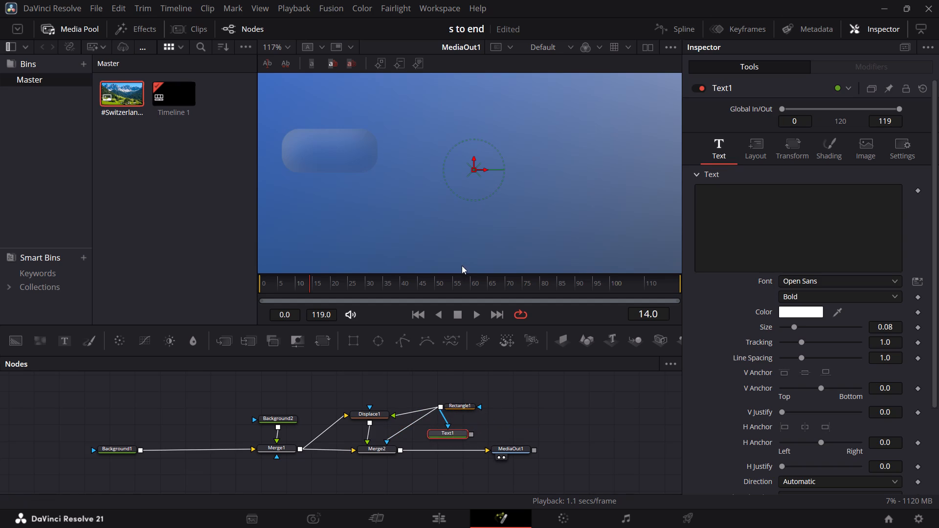
Position Text1 over the middle of the glass rectangle and enter the text "venkat".
left_click_drag(474, 170, 407, 154)
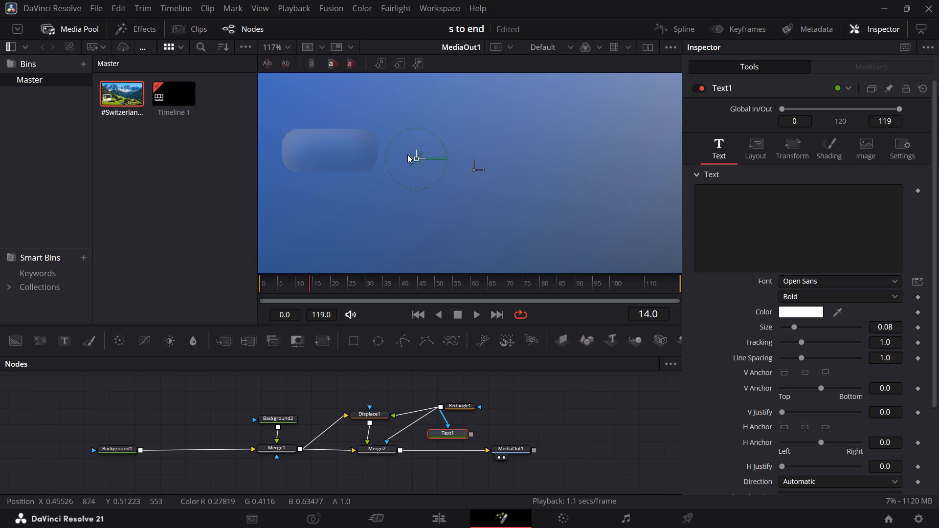
left_click_drag(407, 154, 327, 150)
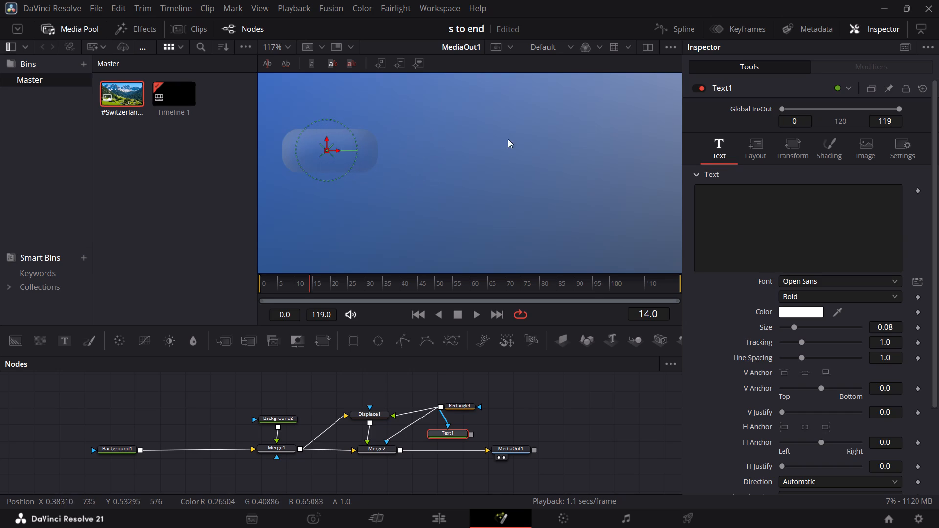
left_click(736, 186)
type("ven")
type("kat")
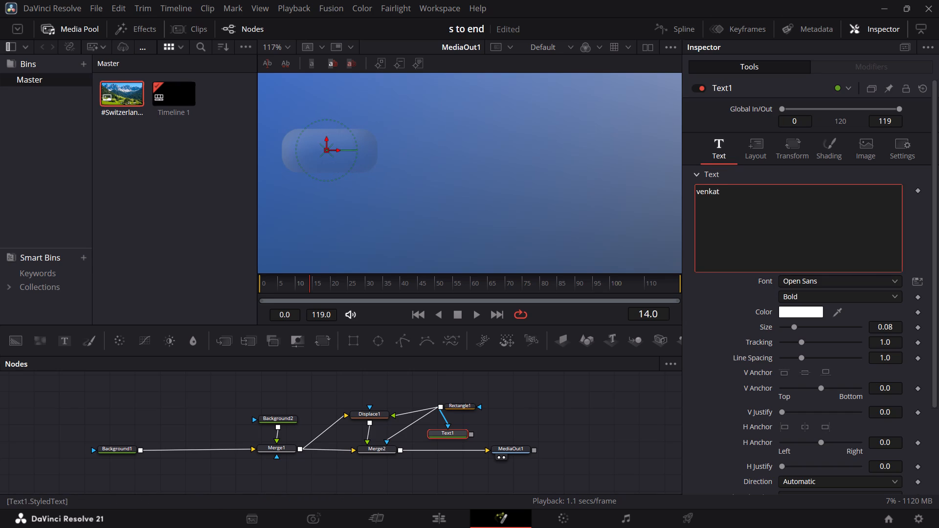
Merge Text1 over Merge2's output, ahead of MediaOut1.
left_click_drag(469, 434, 454, 448)
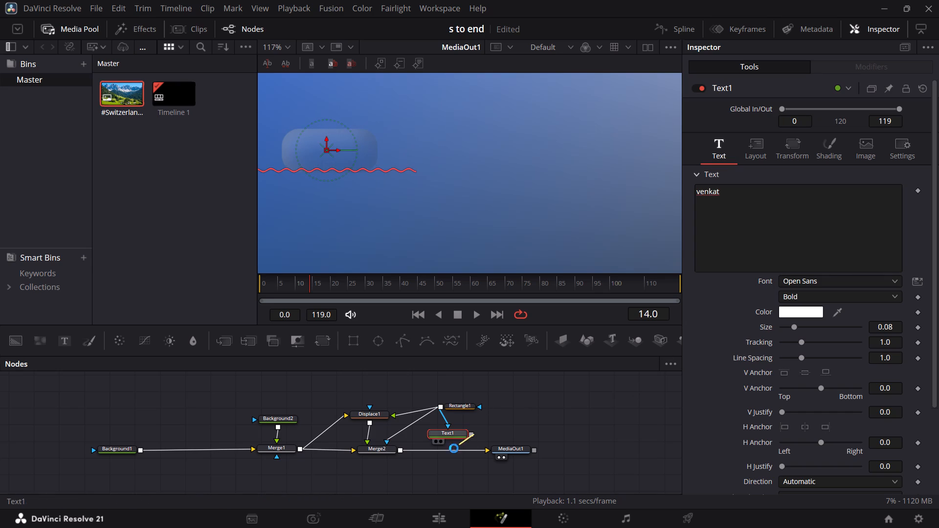
left_click_drag(454, 448, 401, 450)
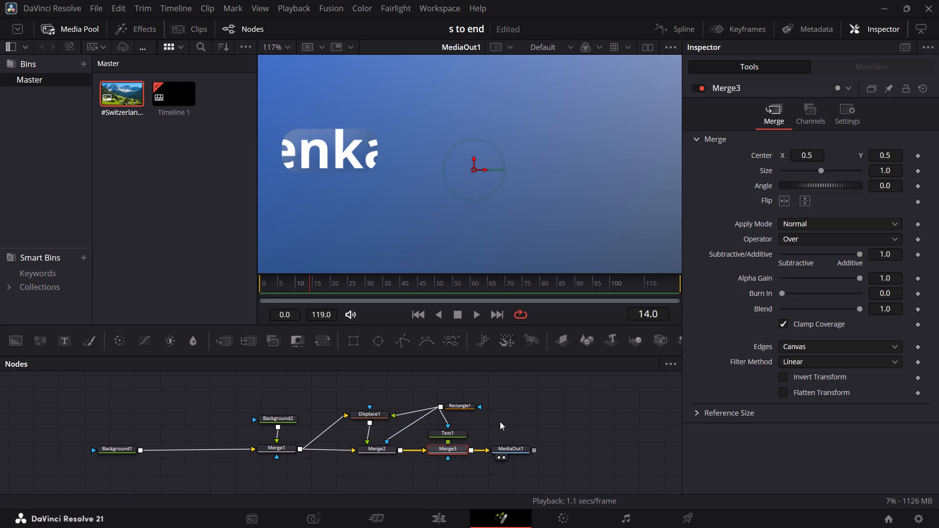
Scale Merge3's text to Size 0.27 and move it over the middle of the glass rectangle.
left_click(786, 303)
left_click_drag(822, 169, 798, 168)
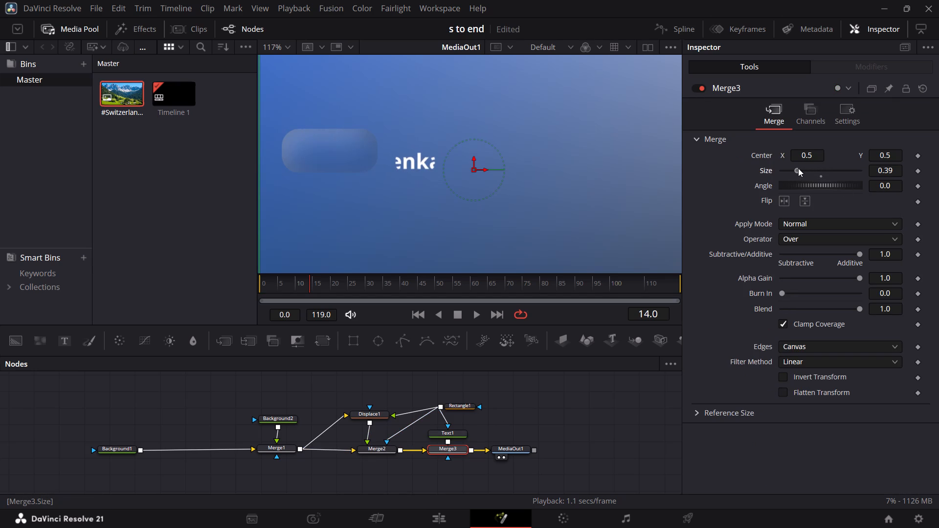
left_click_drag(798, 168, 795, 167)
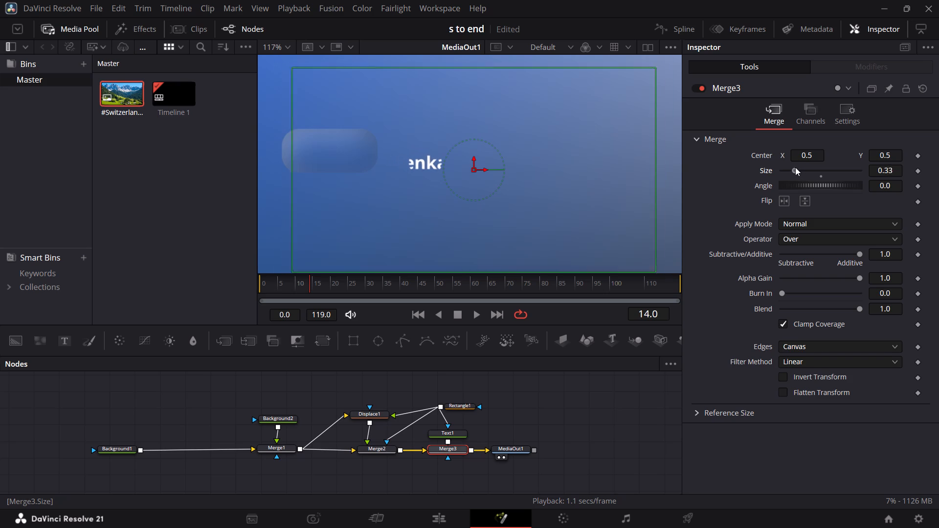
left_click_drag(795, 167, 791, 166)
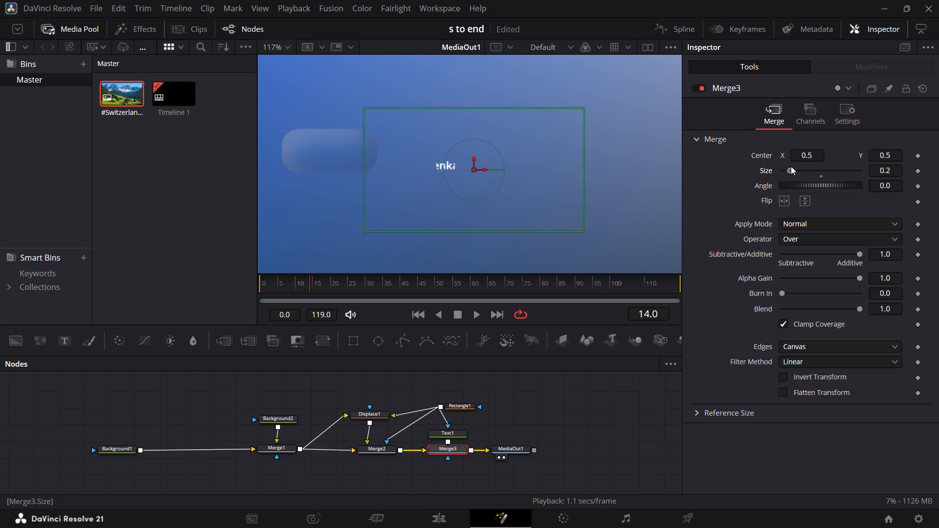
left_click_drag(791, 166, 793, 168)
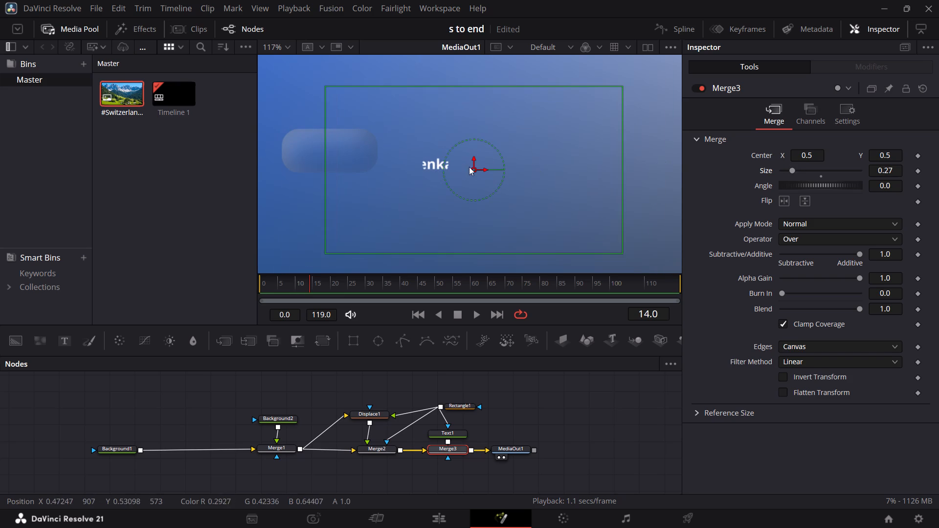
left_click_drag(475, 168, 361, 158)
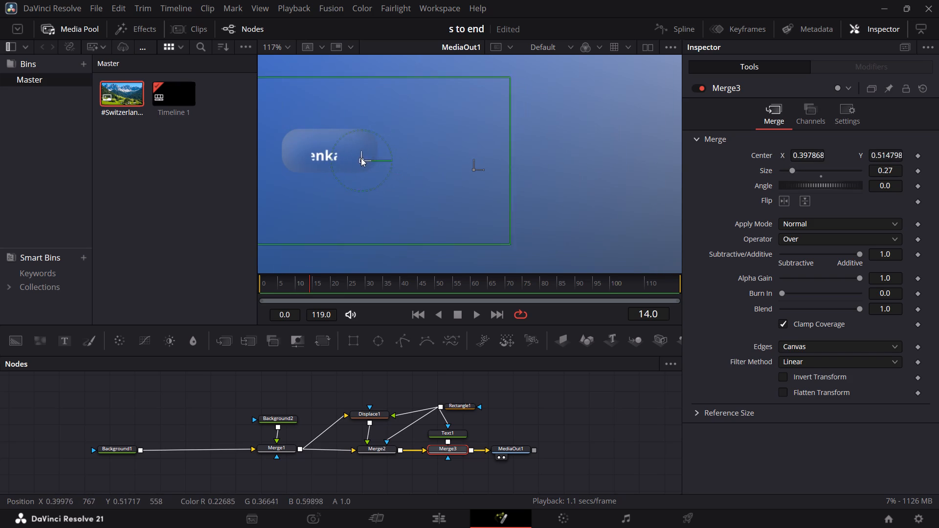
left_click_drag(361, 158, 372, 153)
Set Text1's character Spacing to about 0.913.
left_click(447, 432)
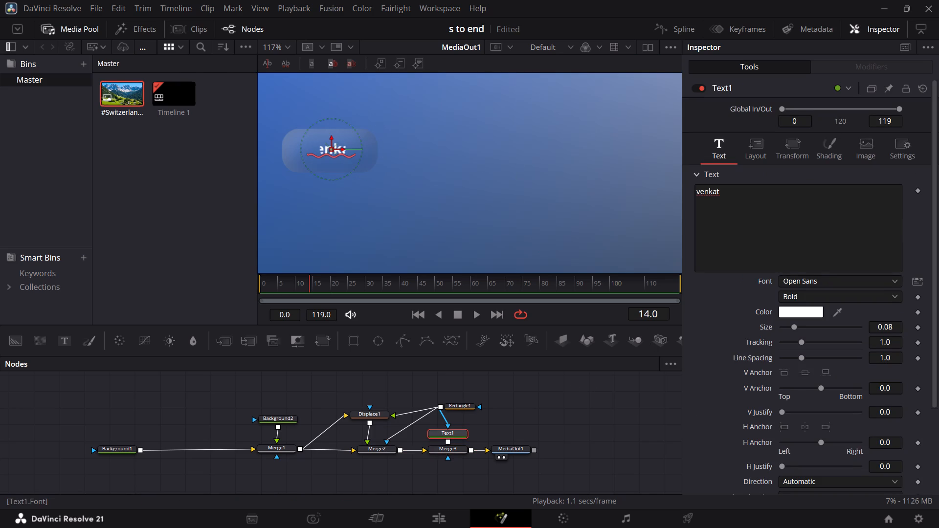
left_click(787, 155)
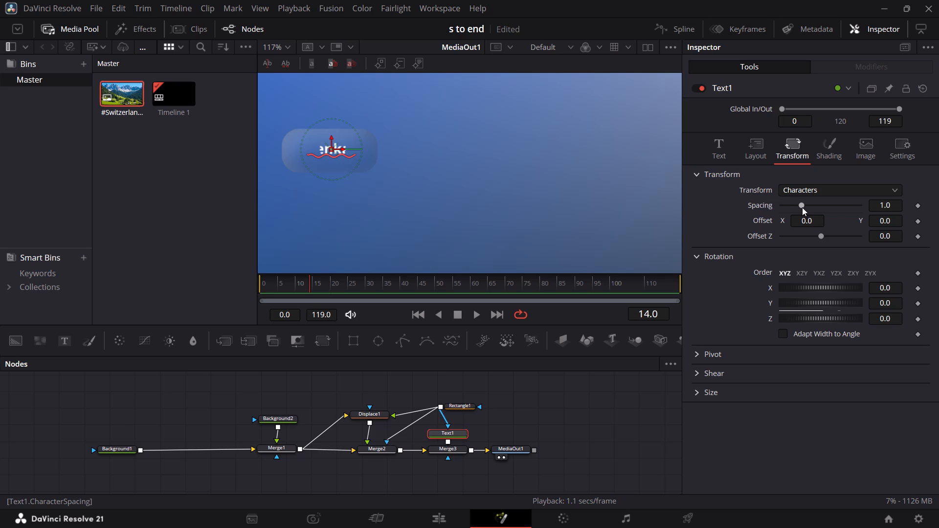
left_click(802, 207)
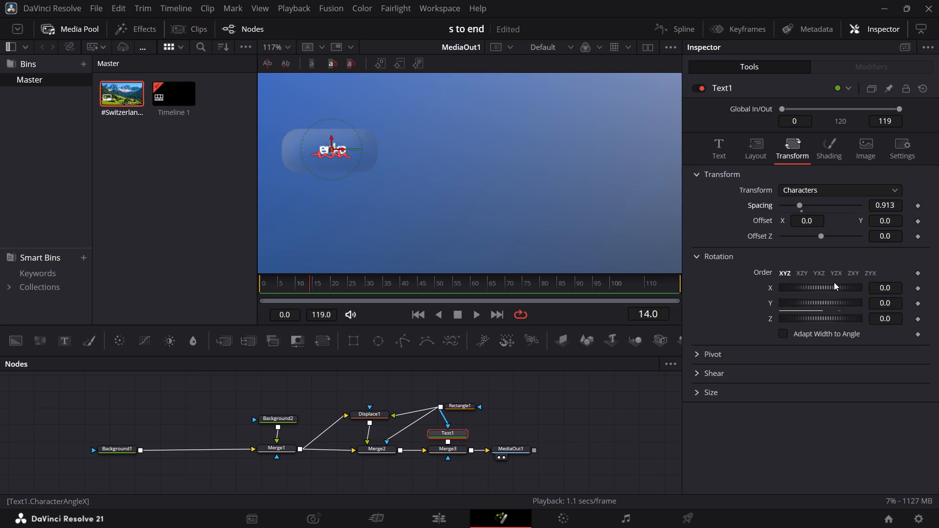
Delete the Text1 and Merge3 nodes from the composition.
key("BackSpace")
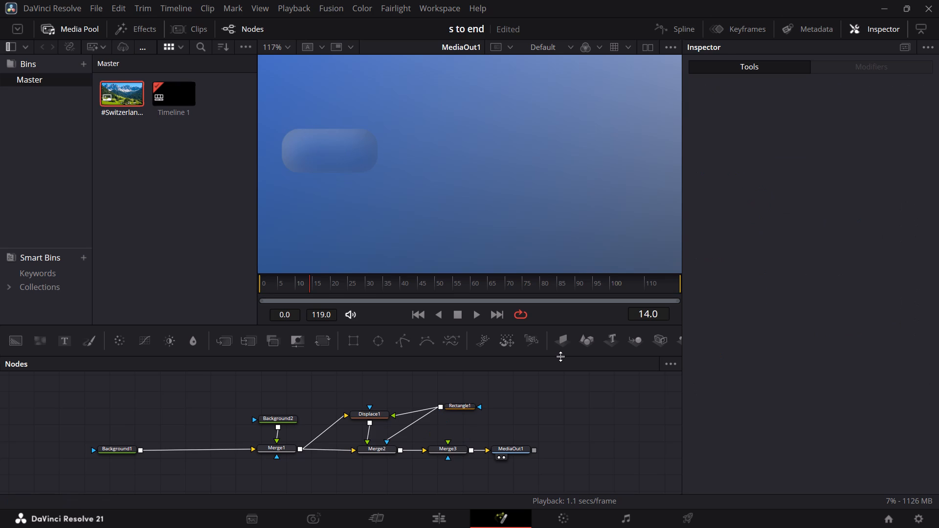
left_click(447, 449)
key("BackSpace")
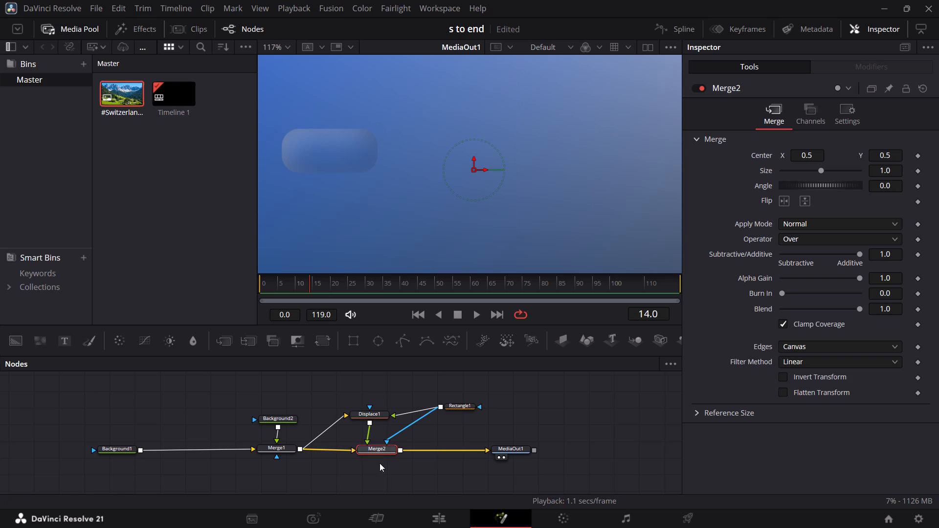
Rearrange the node graph with Rectangle1 close beside Displace1 and MediaOut1 moved well away from Merge2.
left_click(379, 448)
left_click_drag(469, 405, 437, 413)
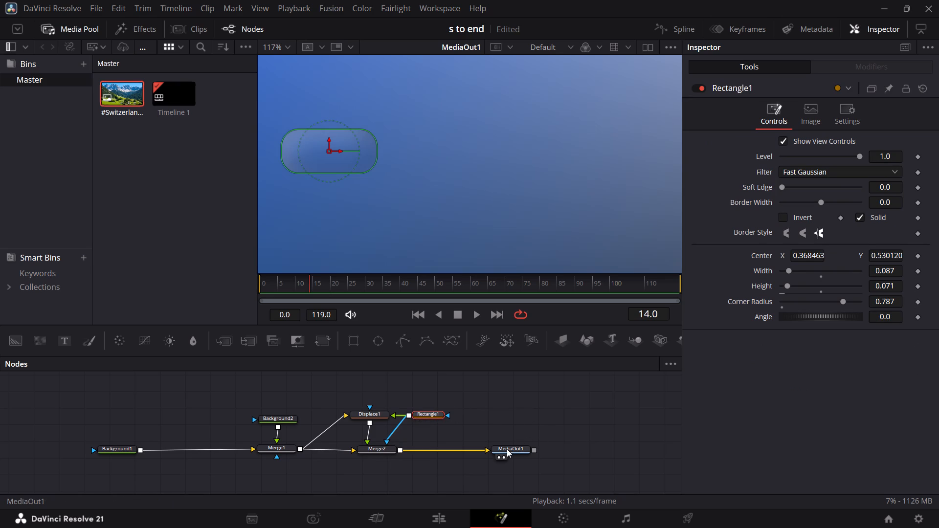
left_click_drag(507, 449, 642, 442)
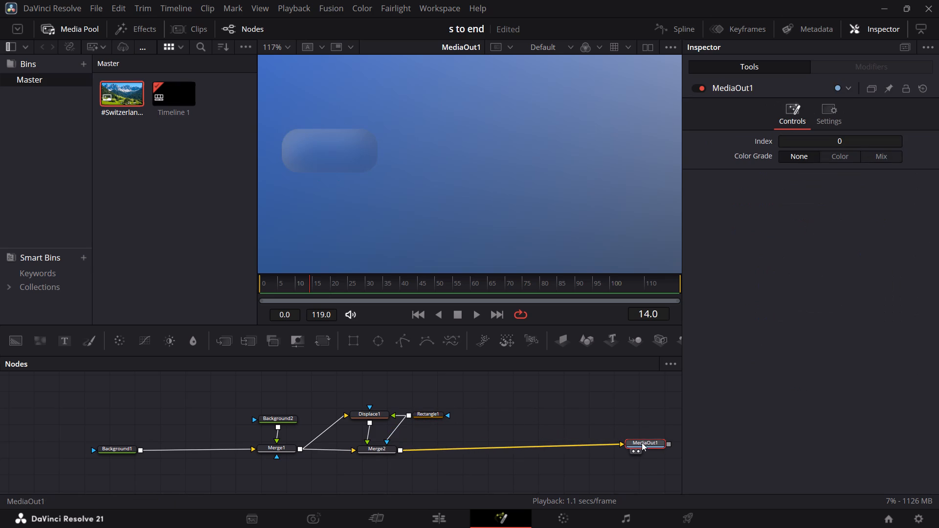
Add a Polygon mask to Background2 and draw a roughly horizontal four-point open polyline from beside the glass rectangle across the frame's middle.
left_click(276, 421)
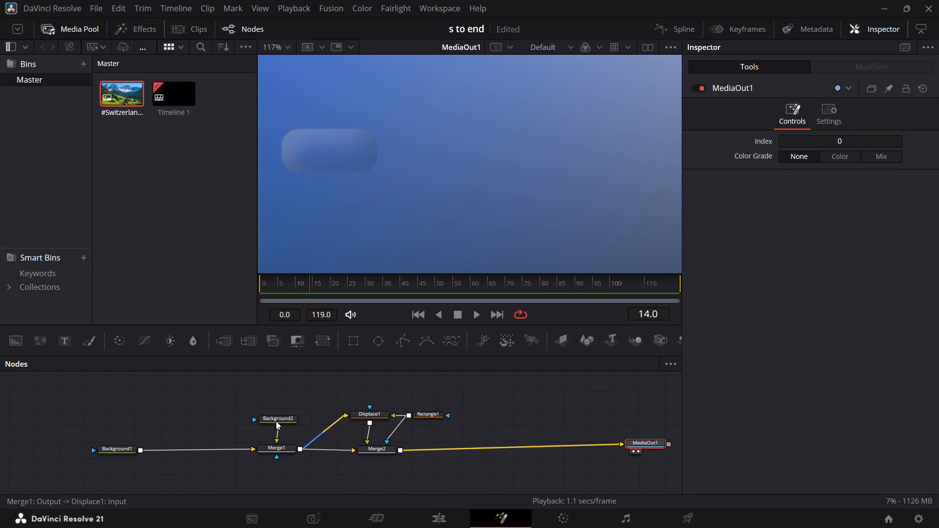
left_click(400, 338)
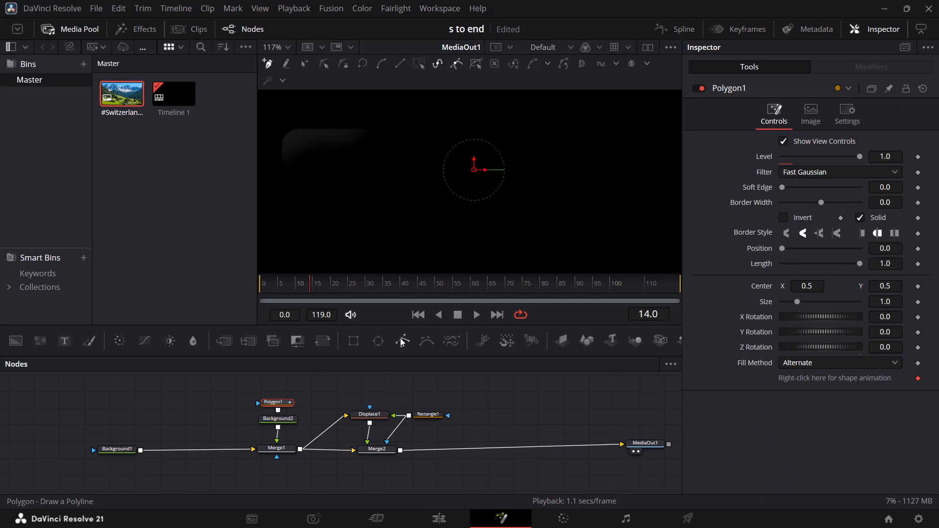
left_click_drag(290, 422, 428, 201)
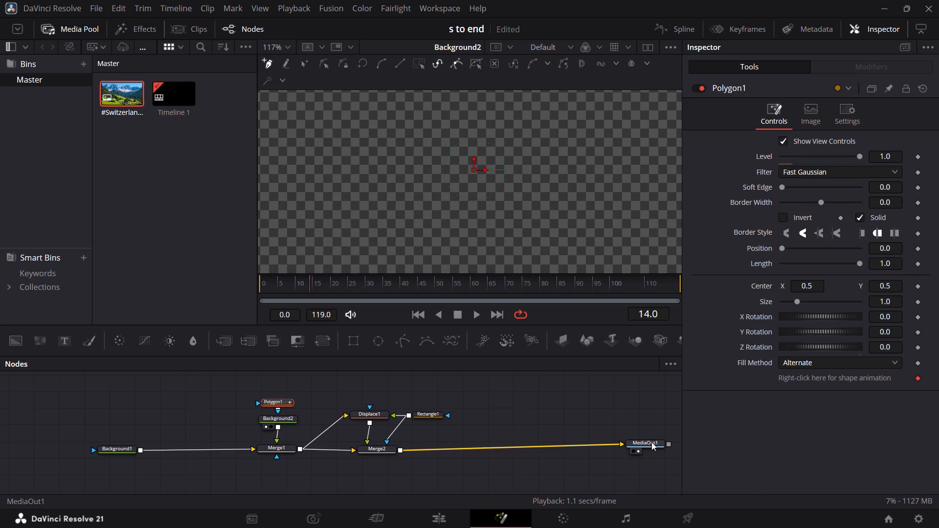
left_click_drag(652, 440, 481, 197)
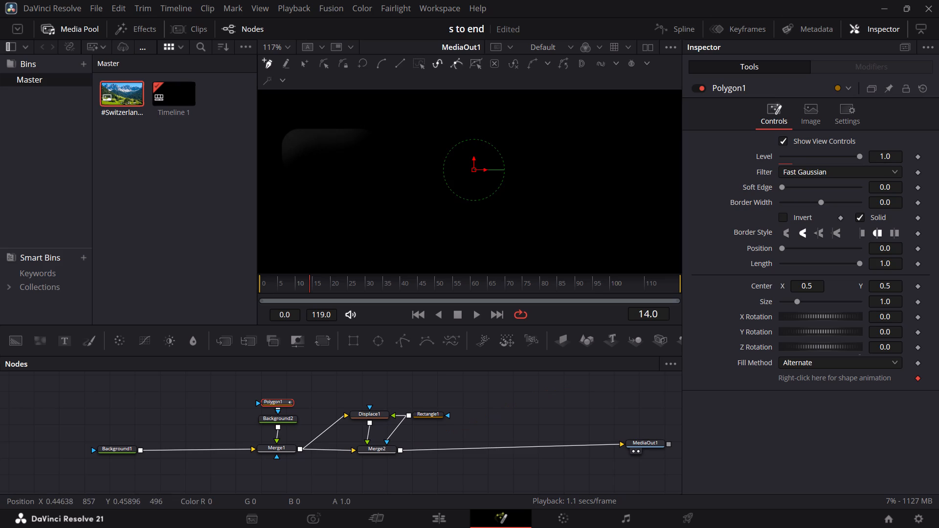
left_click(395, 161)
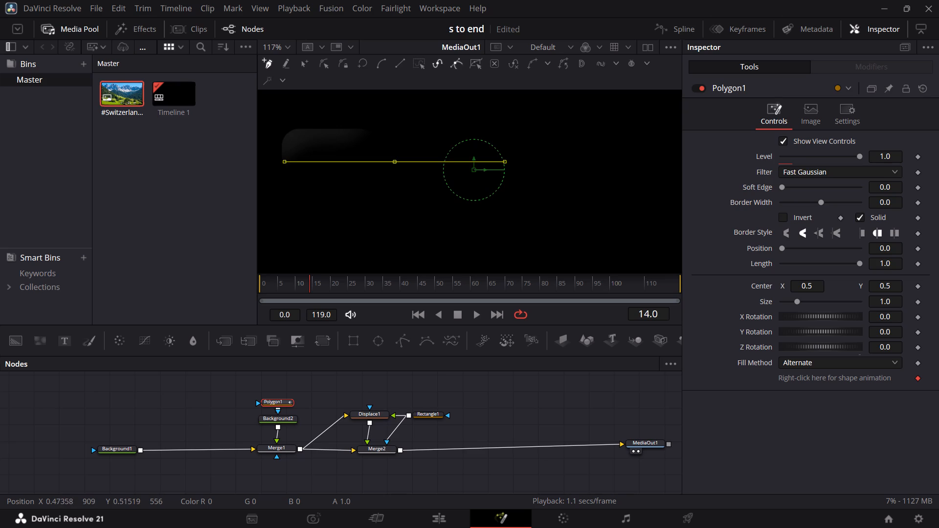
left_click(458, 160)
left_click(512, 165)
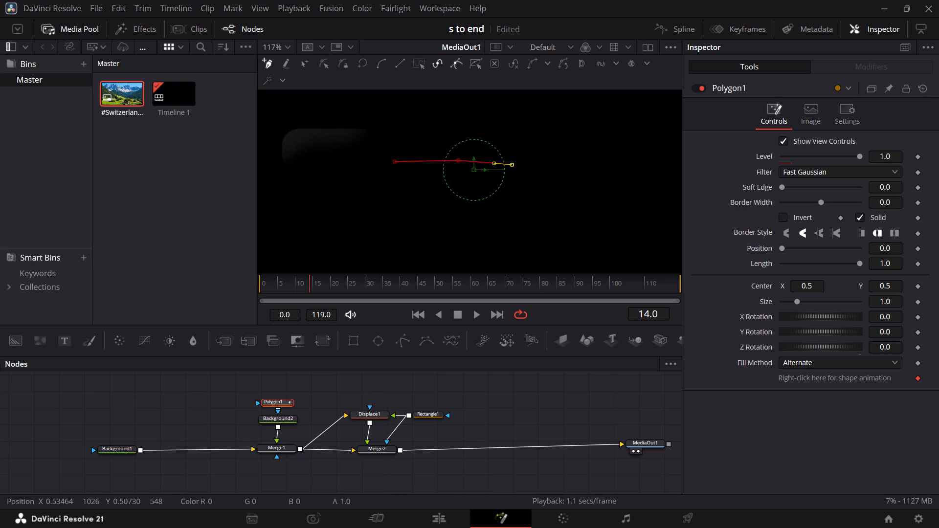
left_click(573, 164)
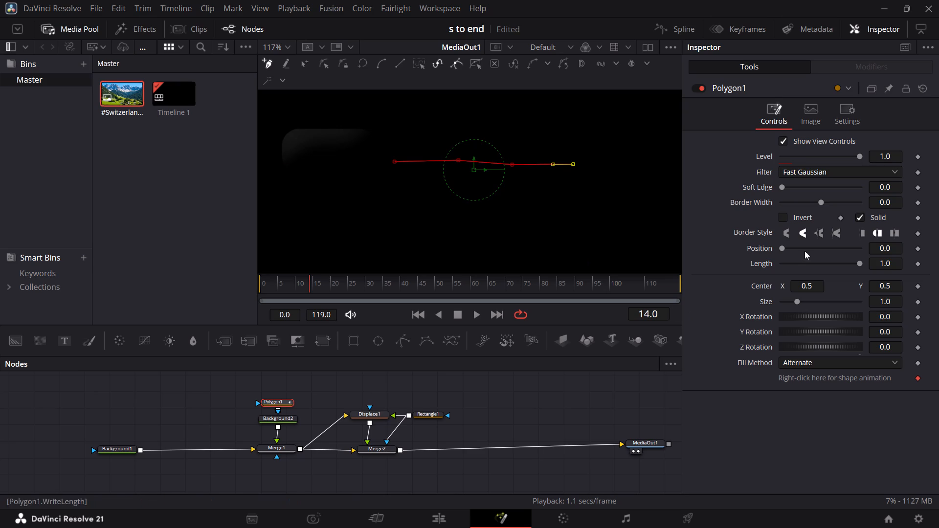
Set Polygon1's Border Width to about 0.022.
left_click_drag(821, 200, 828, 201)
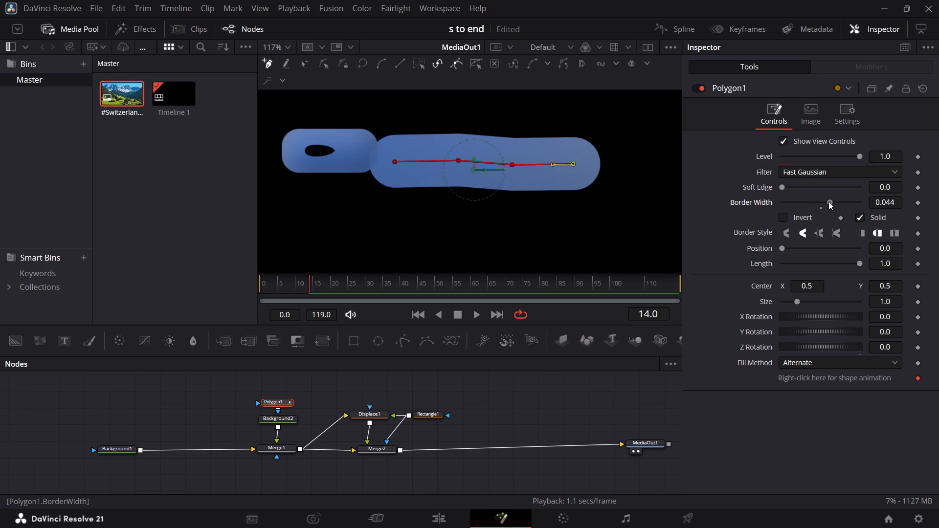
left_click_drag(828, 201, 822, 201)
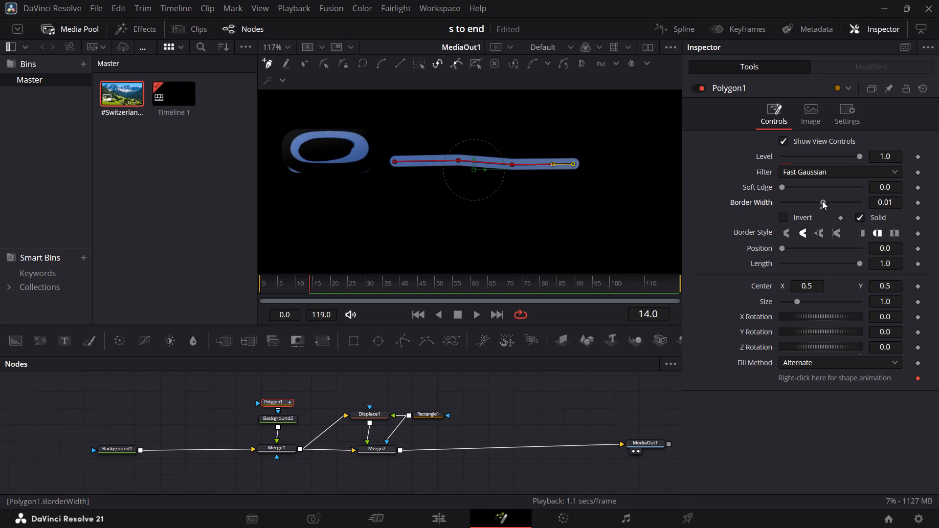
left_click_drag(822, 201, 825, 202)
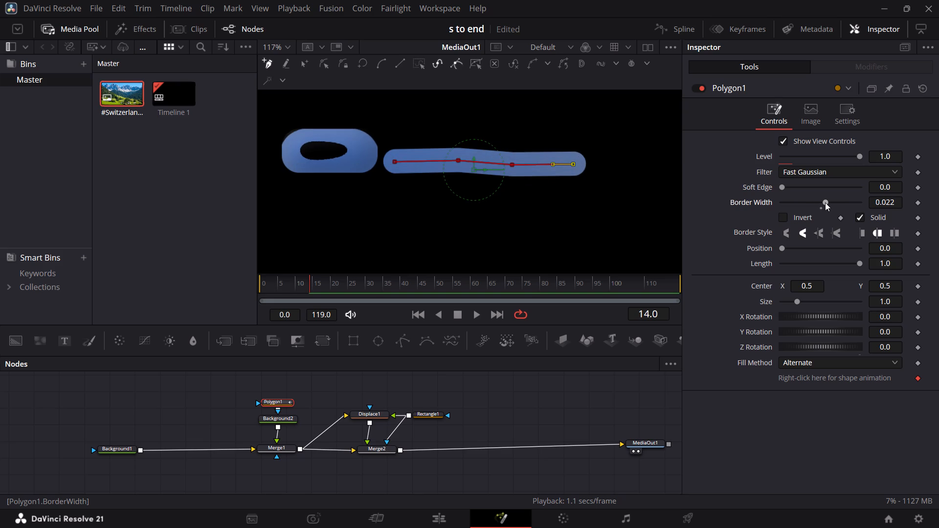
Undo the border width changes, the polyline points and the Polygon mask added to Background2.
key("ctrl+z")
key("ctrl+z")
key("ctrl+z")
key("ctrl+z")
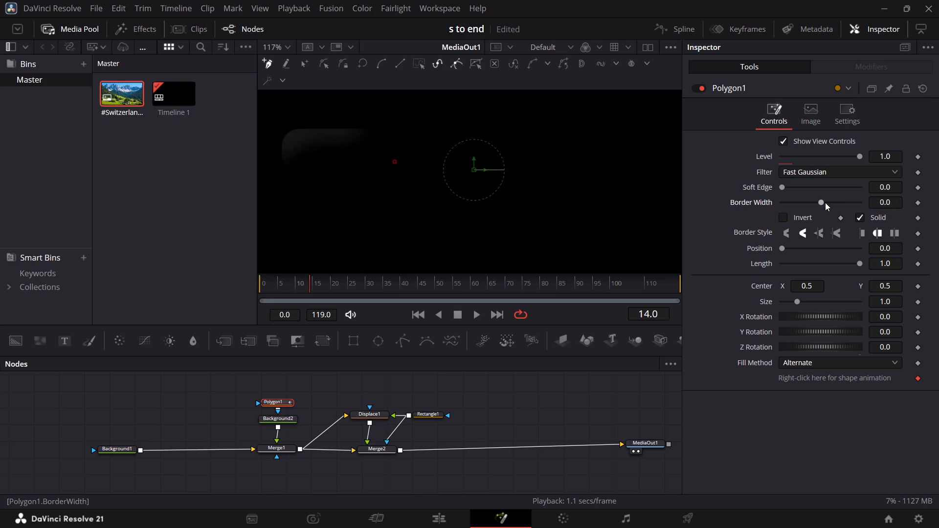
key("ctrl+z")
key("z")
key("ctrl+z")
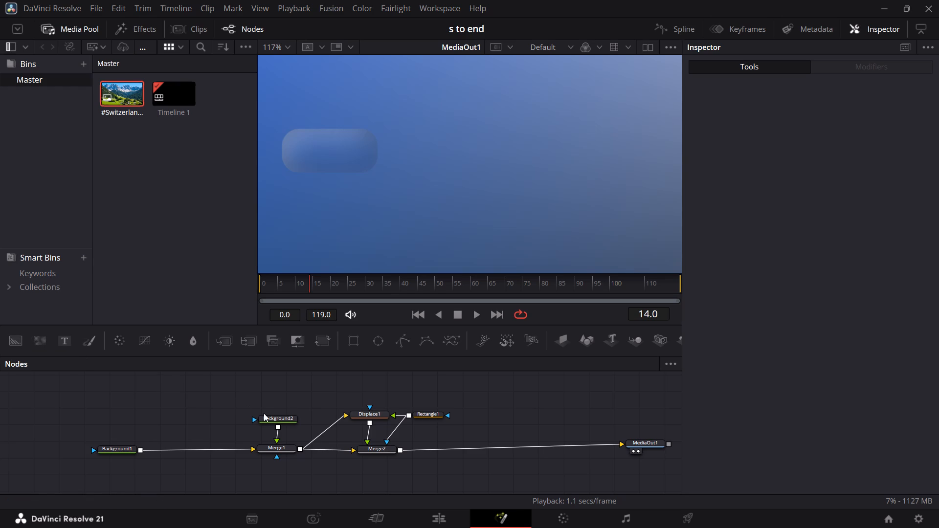
Duplicate Background2 and merge the copy over Merge2's output, ahead of MediaOut1.
left_click(285, 420)
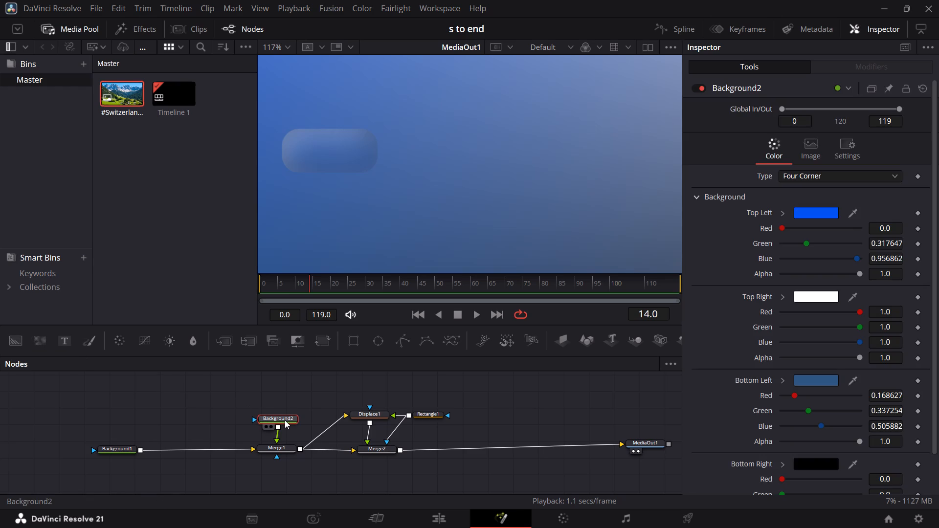
key("ctrl+c")
left_click(389, 447)
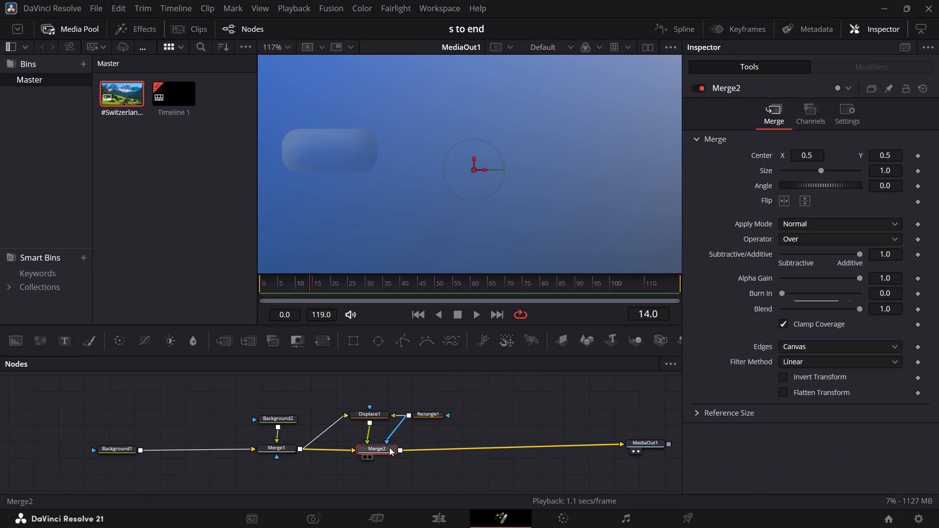
key("ctrl+v")
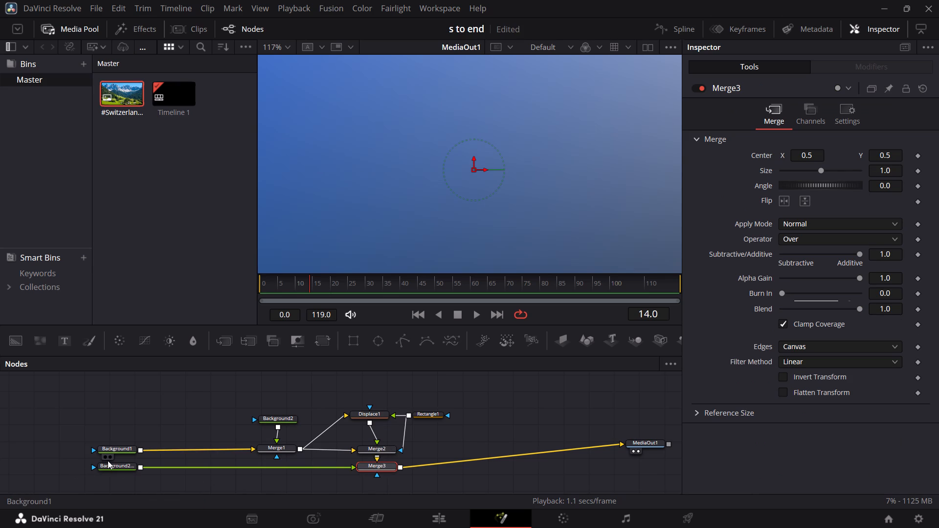
Arrange the nodes so Merge3 lies between Merge2 and MediaOut1, with the Background2 copy above it, beyond Rectangle1.
left_click_drag(110, 465, 465, 441)
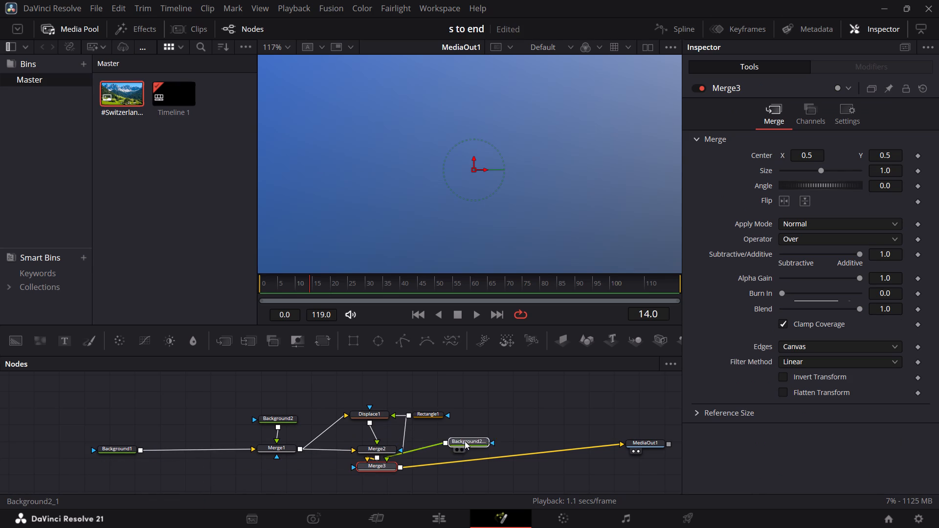
left_click_drag(465, 441, 513, 407)
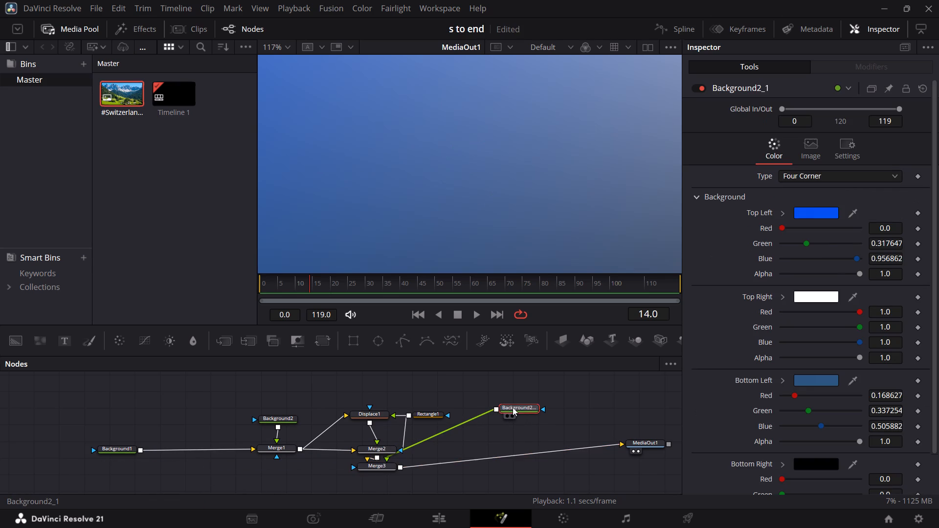
left_click_drag(373, 464, 500, 449)
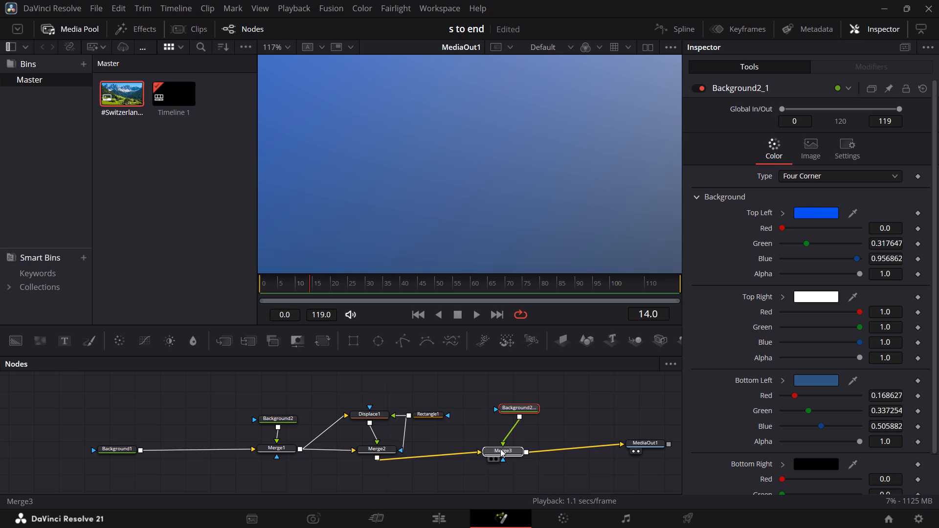
left_click_drag(500, 449, 466, 445)
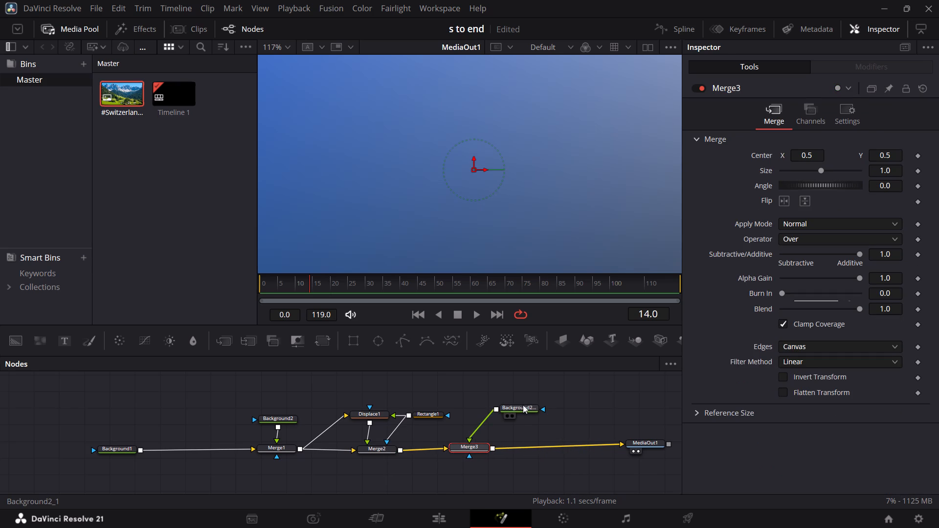
Place the Background2 copy directly above Merge3, beside Rectangle1.
left_click_drag(523, 405, 473, 419)
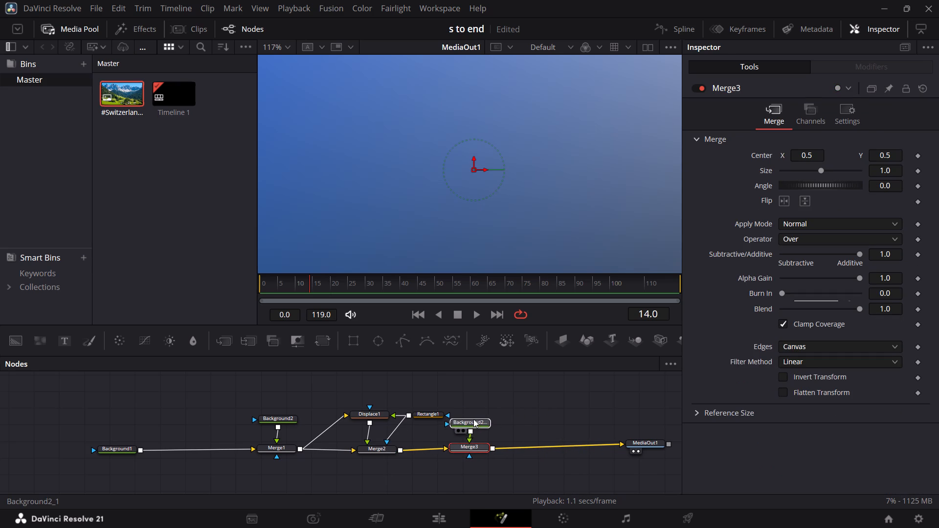
left_click_drag(473, 419, 475, 416)
Duplicate the Merge2, Displace1 and Rectangle1 nodes together as a second glass group.
left_click_drag(406, 388, 399, 427)
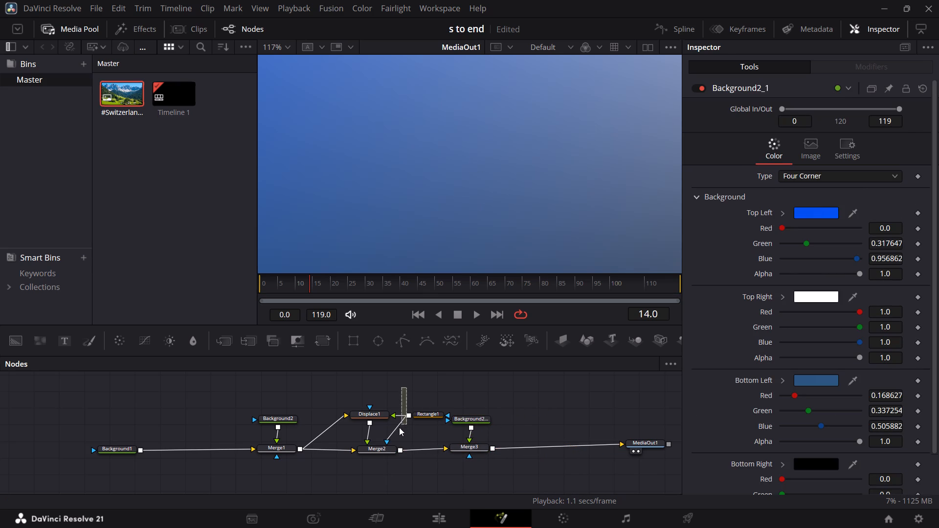
left_click_drag(399, 427, 418, 413)
left_click(447, 388)
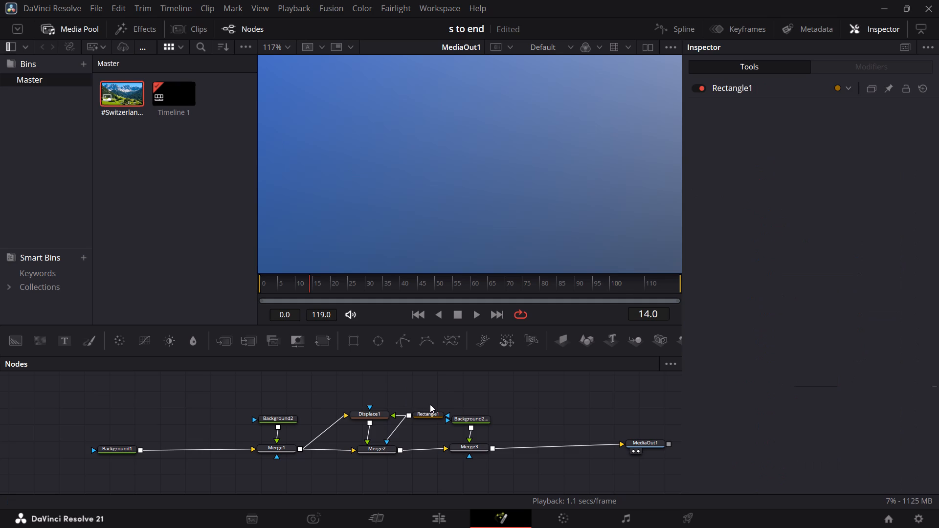
left_click_drag(430, 404, 363, 451)
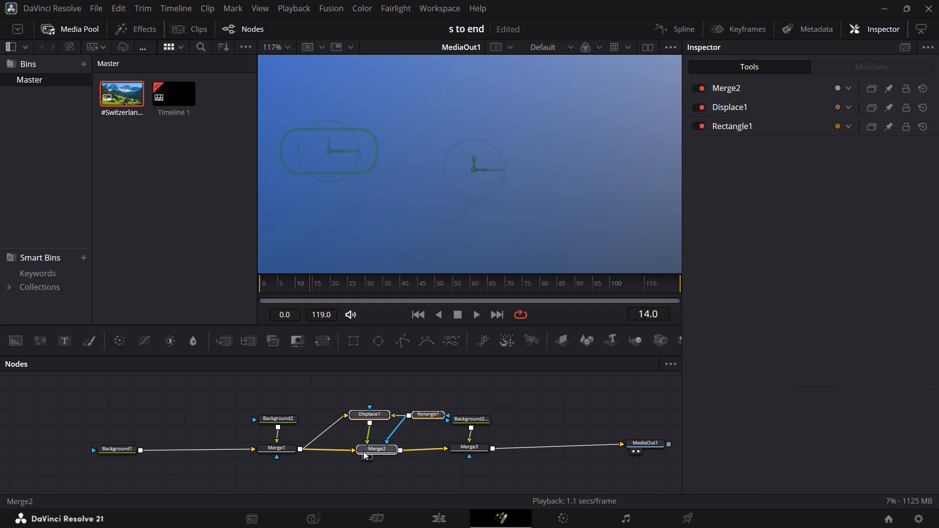
key("ctrl+c")
left_click(542, 414)
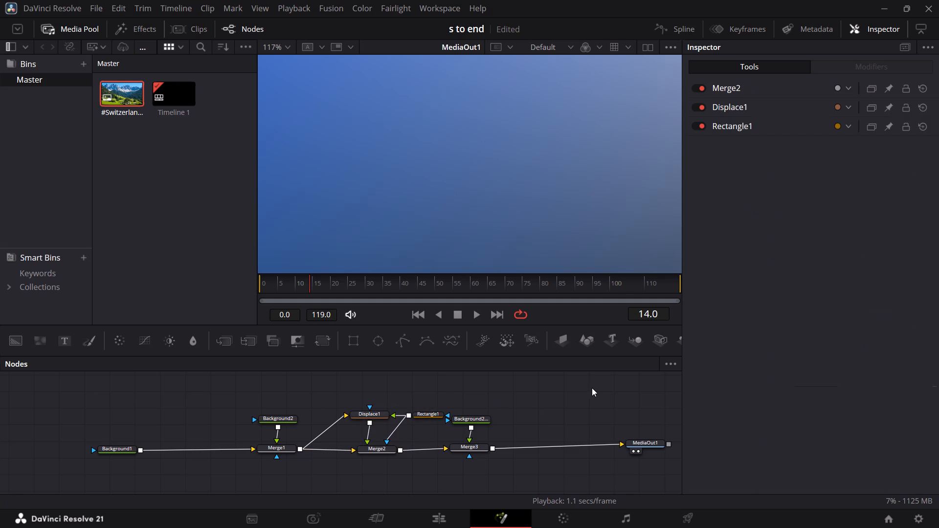
key("ctrl+v")
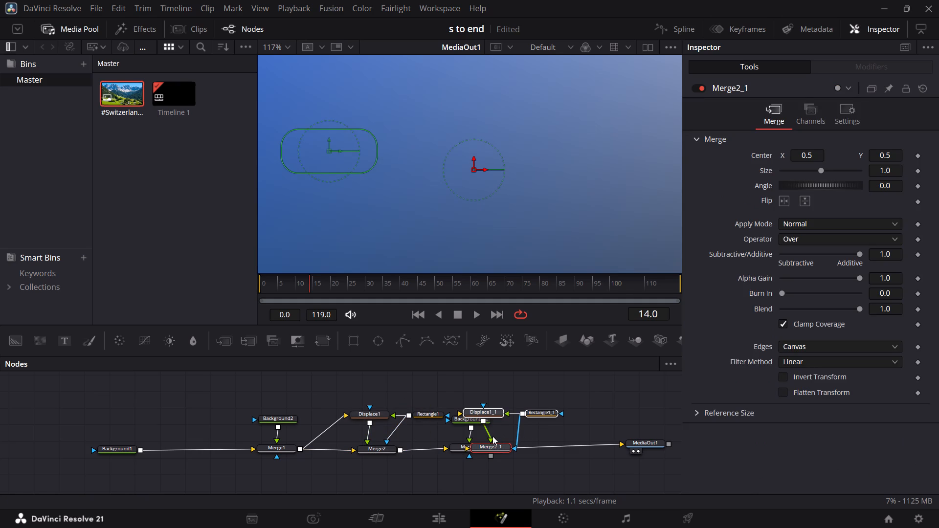
Insert Merge2_1 into the connection between Merge3 and MediaOut1, and feed Merge3's output into Displace1_1 as well.
left_click_drag(495, 447, 536, 429)
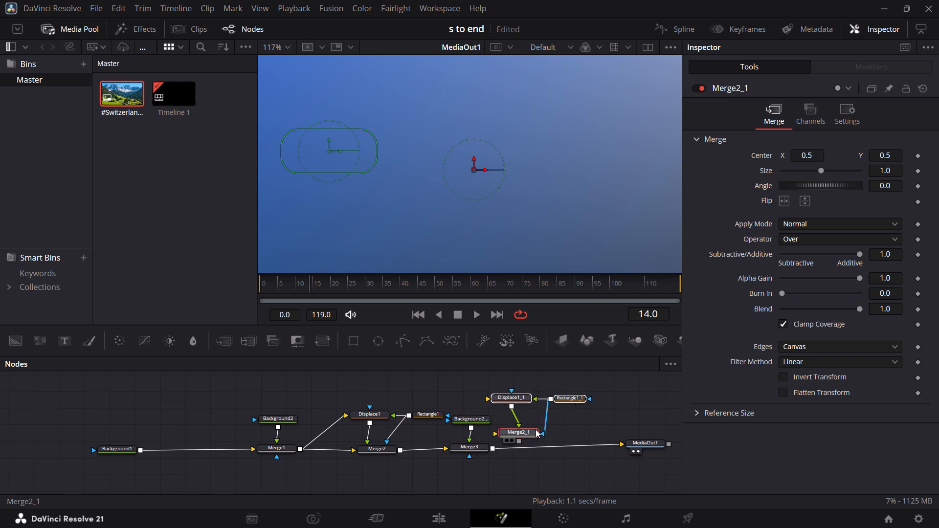
left_click_drag(536, 429, 543, 446)
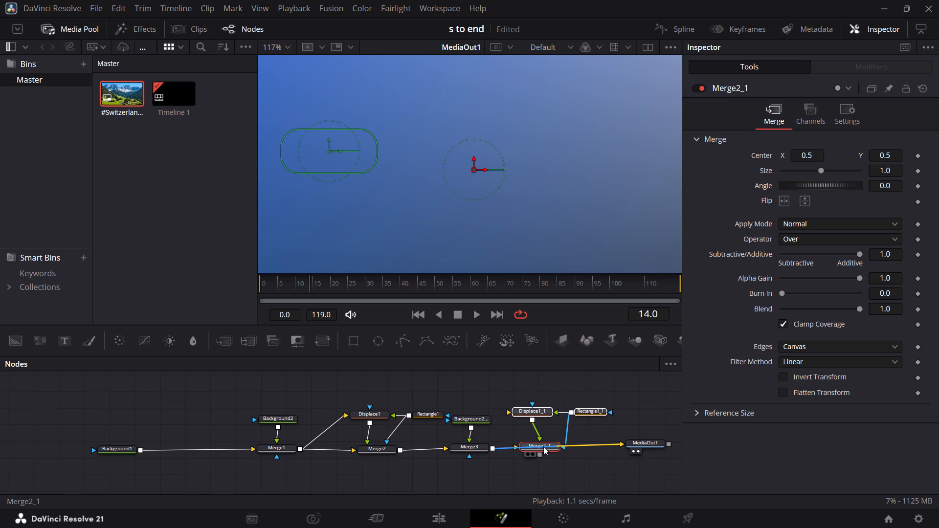
left_click_drag(543, 446, 550, 444)
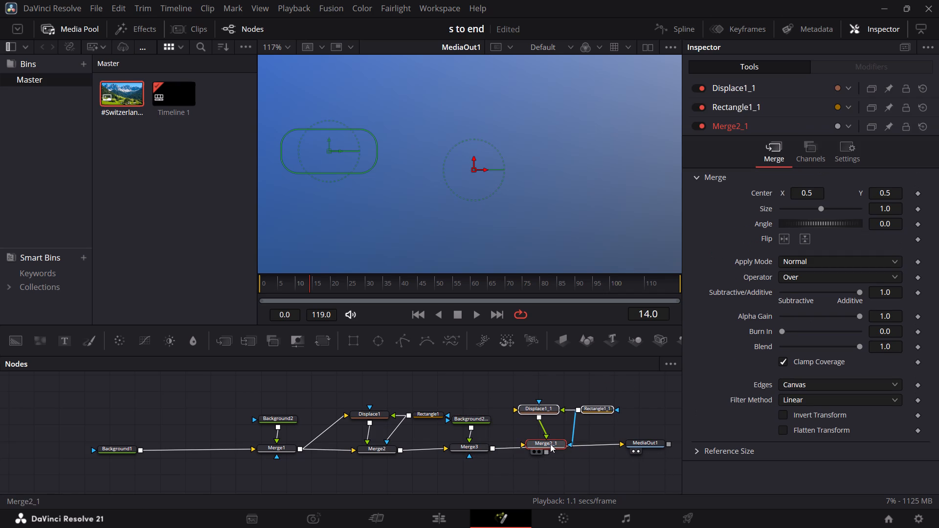
left_click(551, 441, "shift")
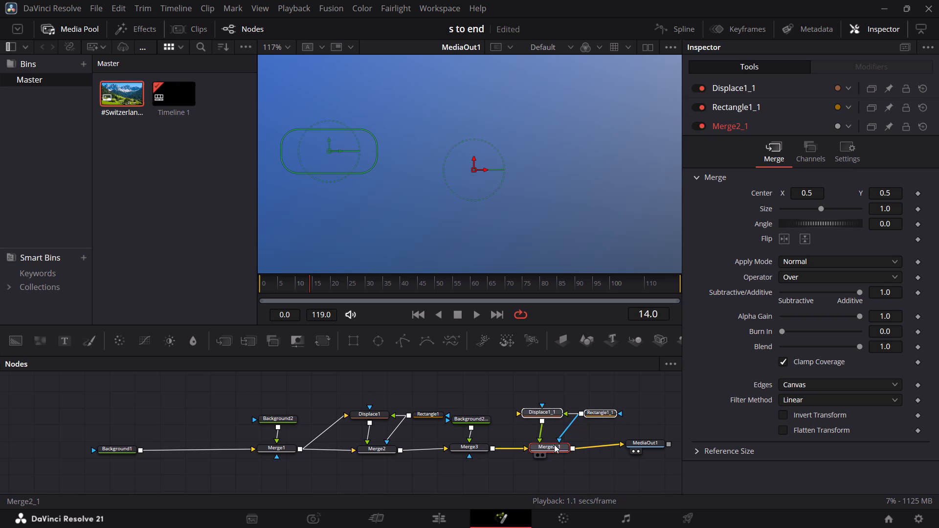
left_click_drag(493, 447, 518, 413)
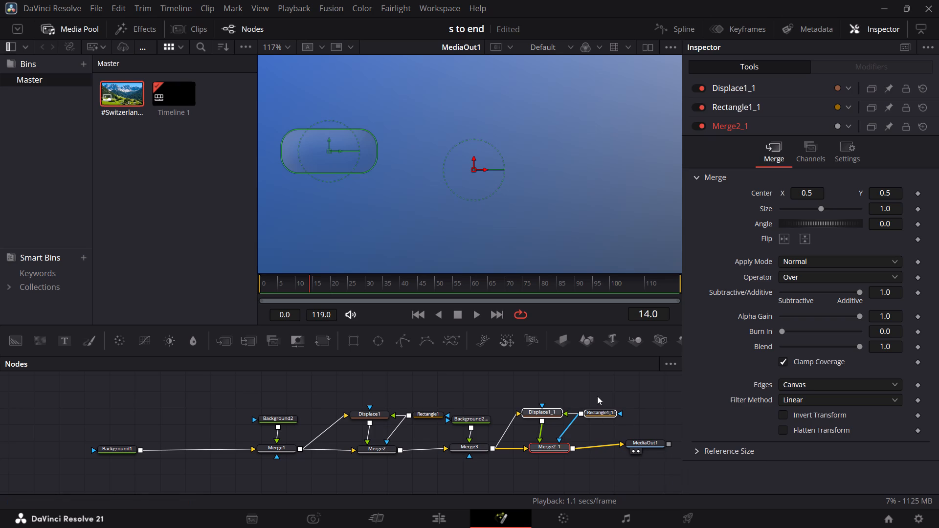
Nudge the centre of Displace1_1 in the viewer to about X 0.501, Y 0.501.
left_click(593, 411)
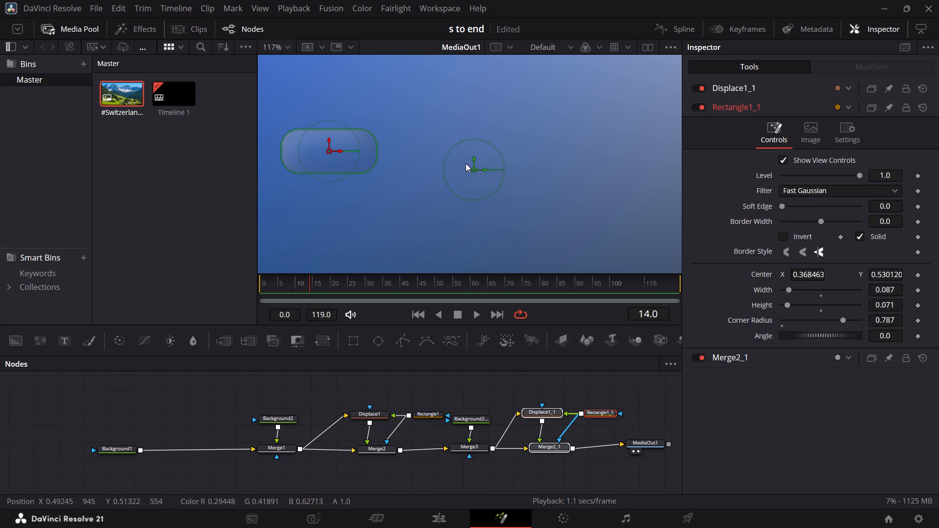
left_click_drag(472, 166, 496, 166)
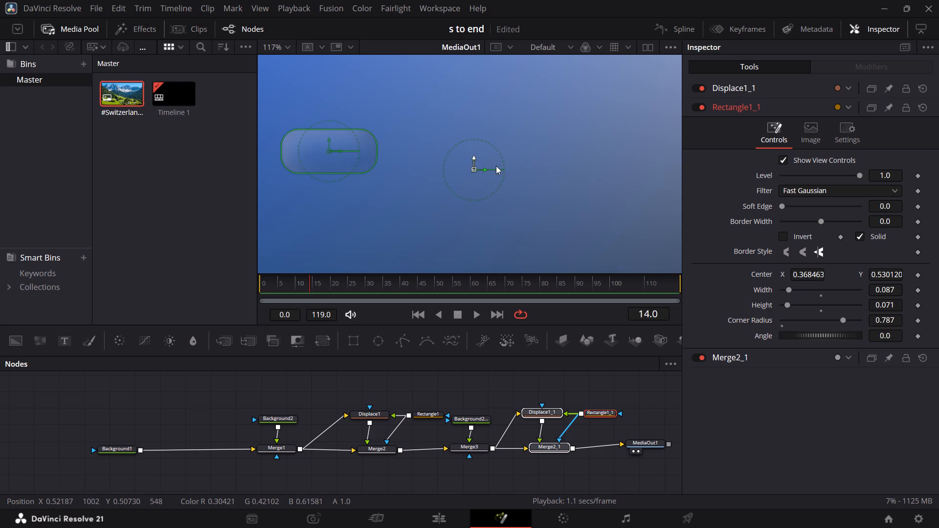
left_click_drag(496, 166, 484, 168)
left_click(474, 171)
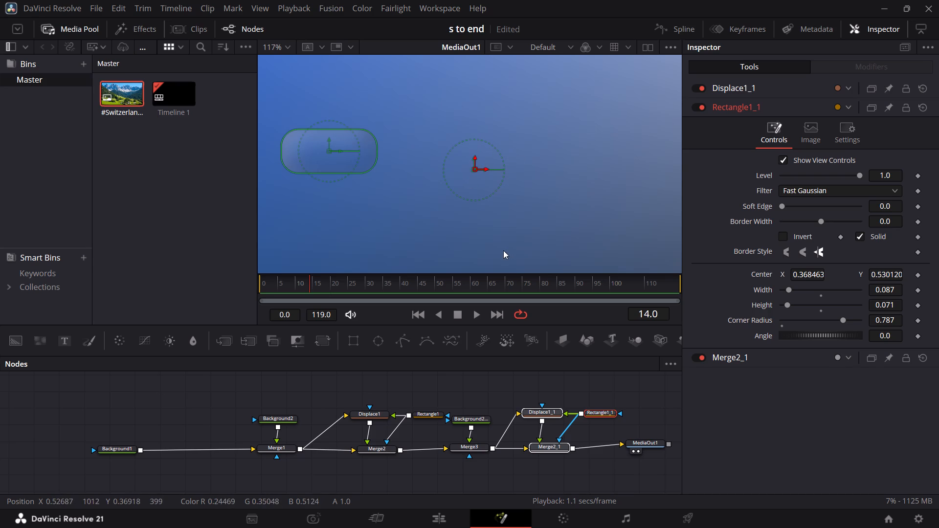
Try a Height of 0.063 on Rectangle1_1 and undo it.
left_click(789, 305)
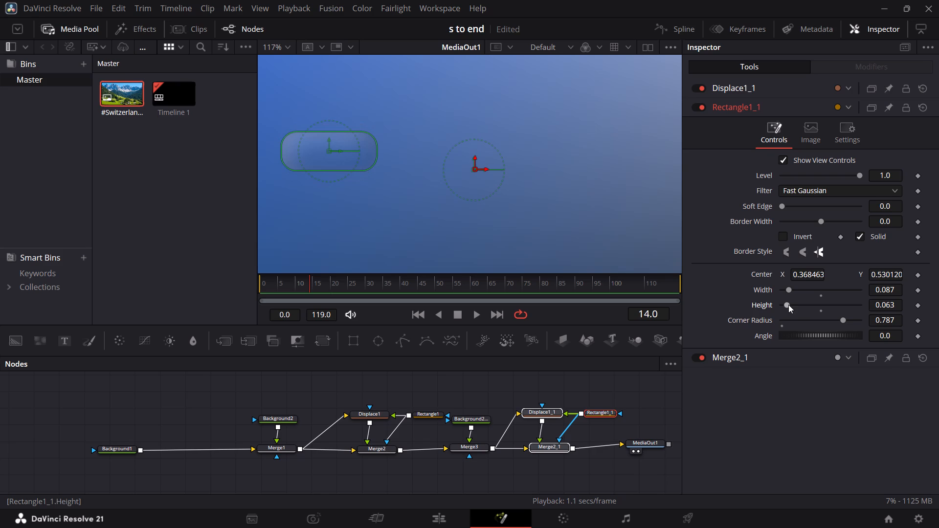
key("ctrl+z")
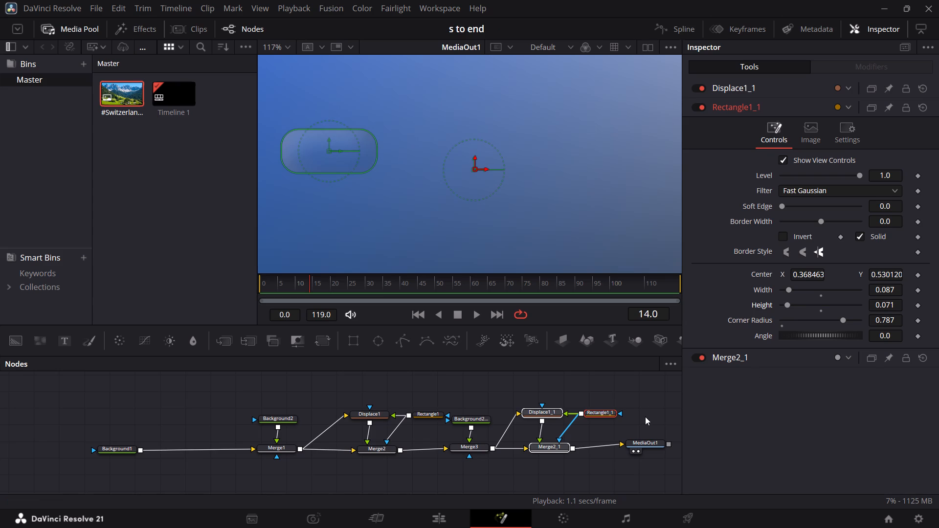
Test different Spread amounts on Displace1_1 and settle on about 0.992.
left_click(555, 414)
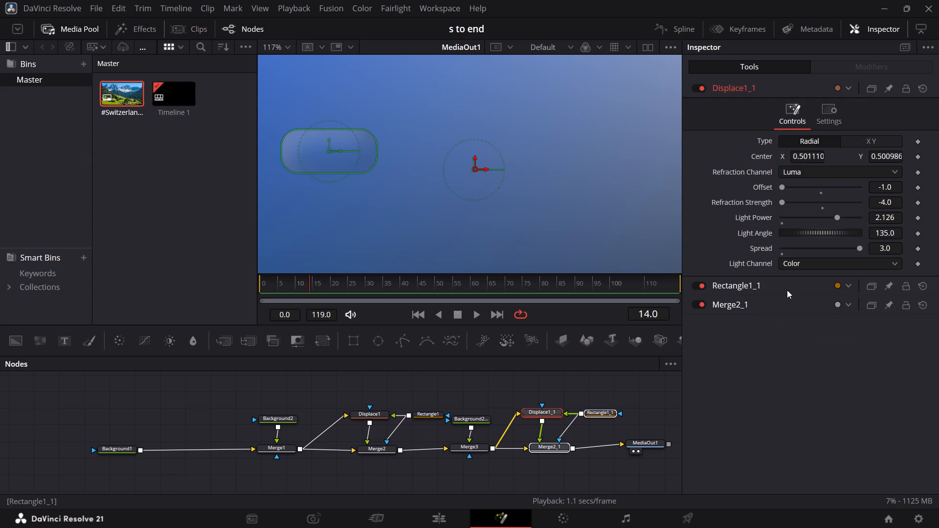
left_click_drag(859, 247, 824, 253)
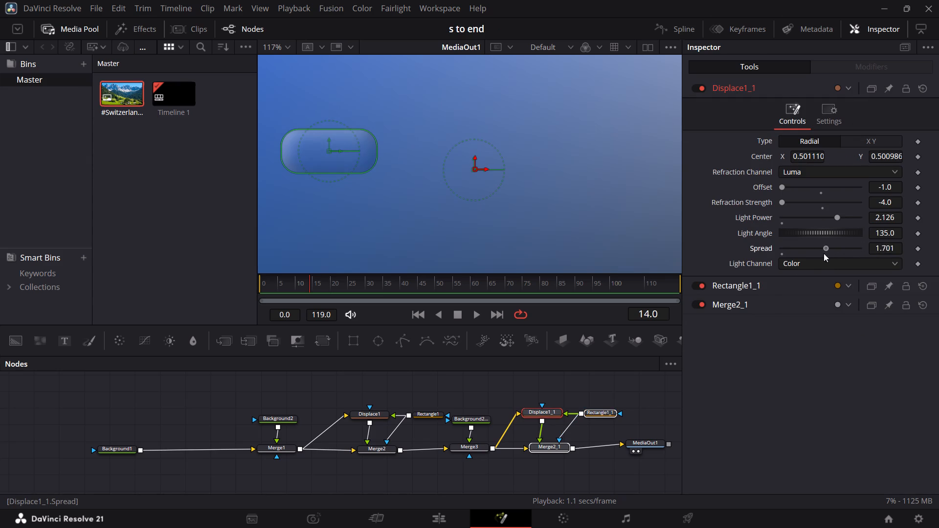
left_click_drag(824, 253, 881, 260)
left_click_drag(881, 260, 782, 265)
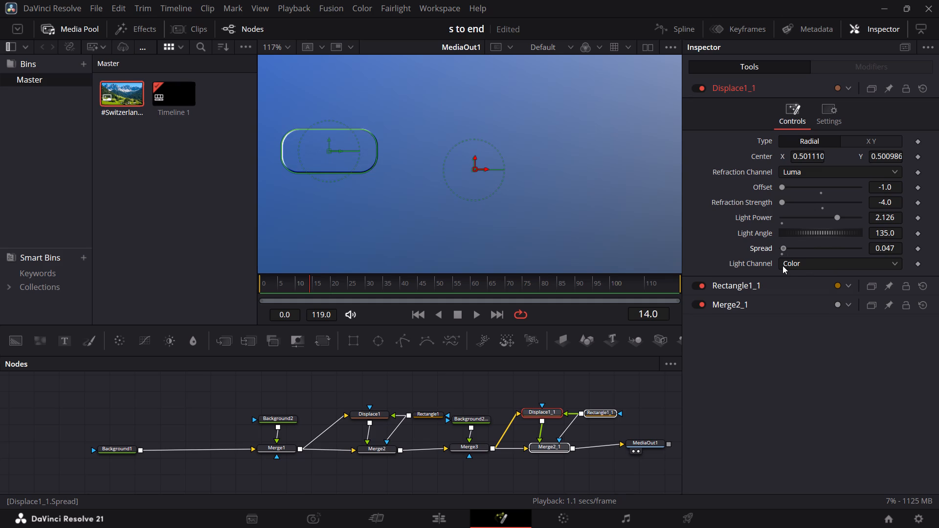
left_click_drag(782, 265, 801, 268)
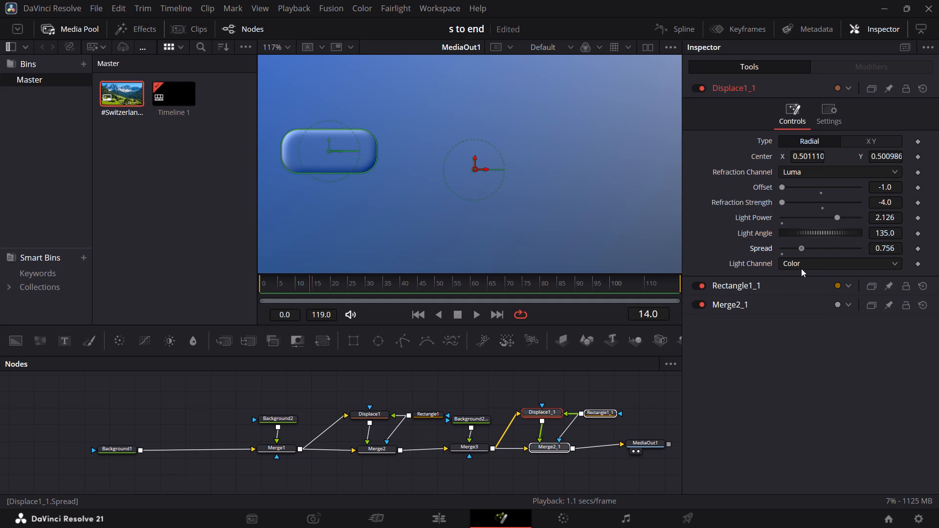
left_click_drag(801, 268, 878, 263)
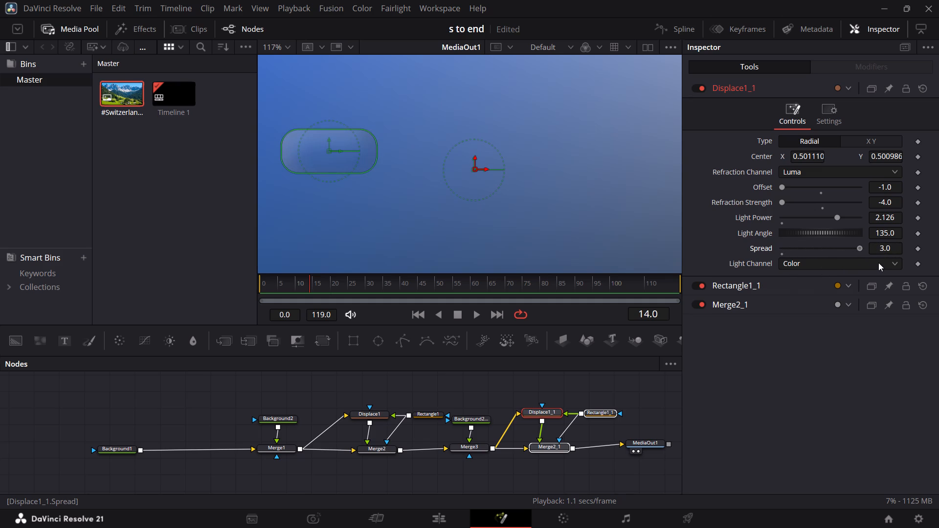
left_click_drag(878, 263, 815, 264)
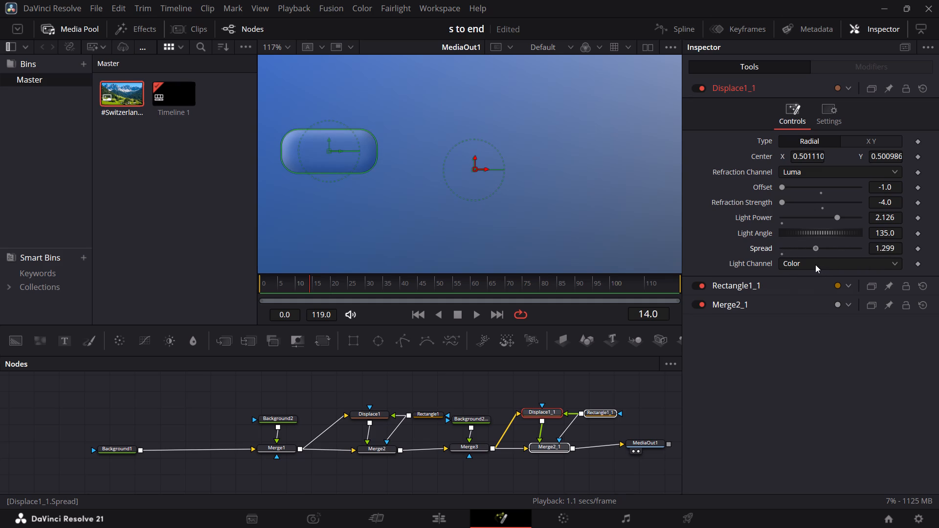
left_click_drag(815, 264, 807, 262)
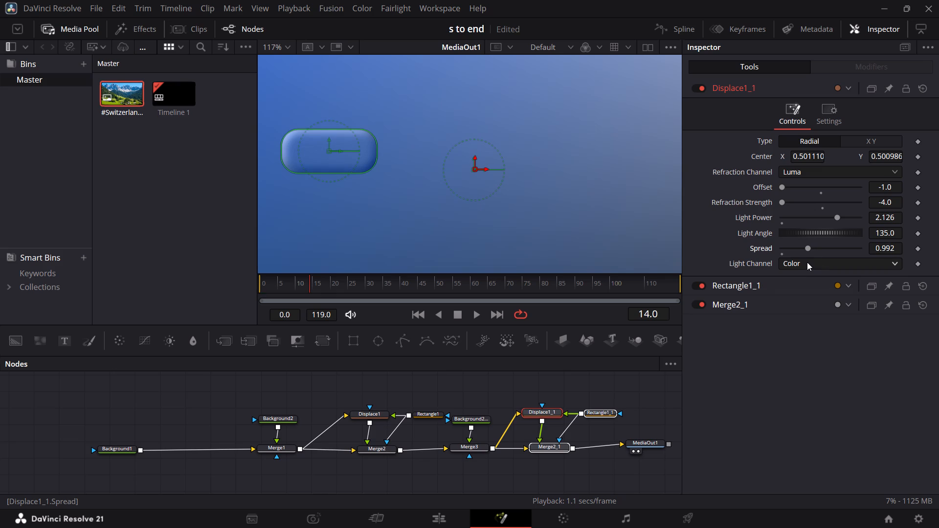
Examine the MediaOut1 composite without selection overlays, and compare the mask shapes of Rectangle1_1 and Rectangle1 in the viewer.
left_click(457, 390)
left_click_drag(648, 444, 563, 226)
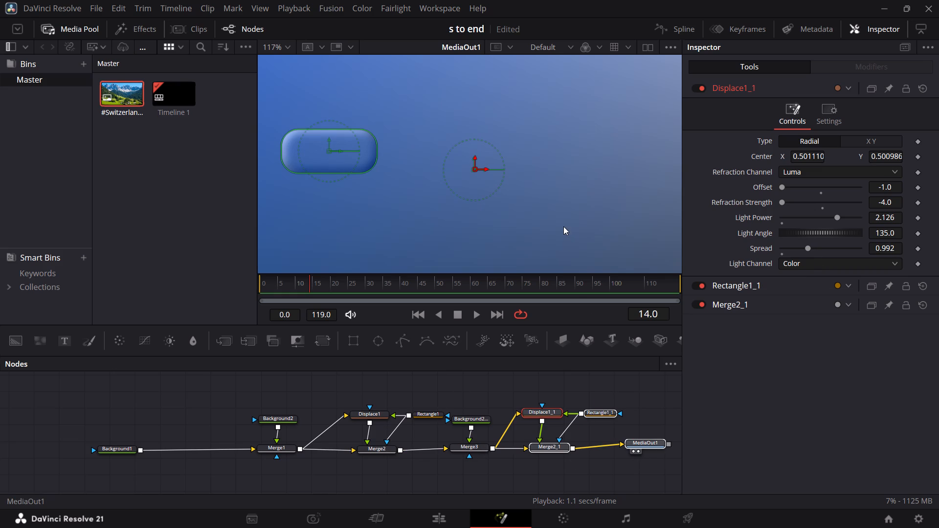
left_click_drag(563, 226, 563, 221)
left_click(643, 398)
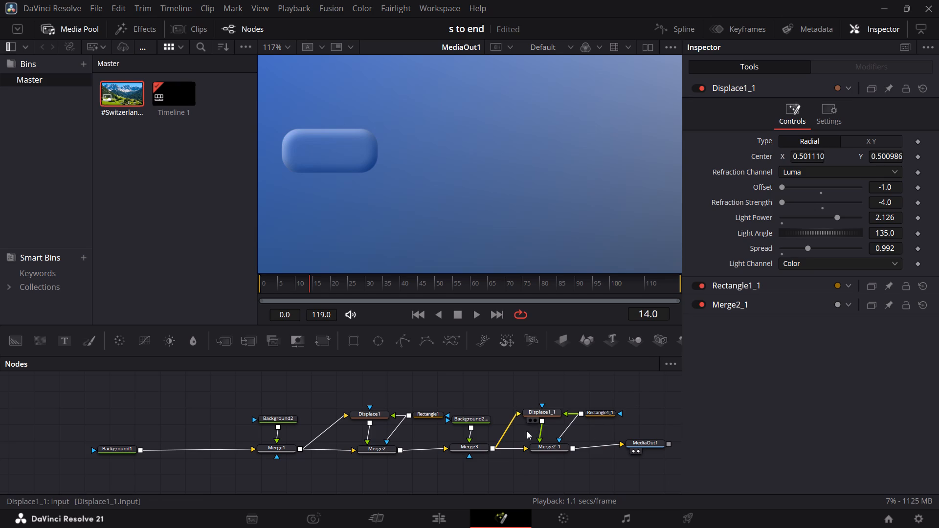
left_click(596, 410)
left_click(595, 411)
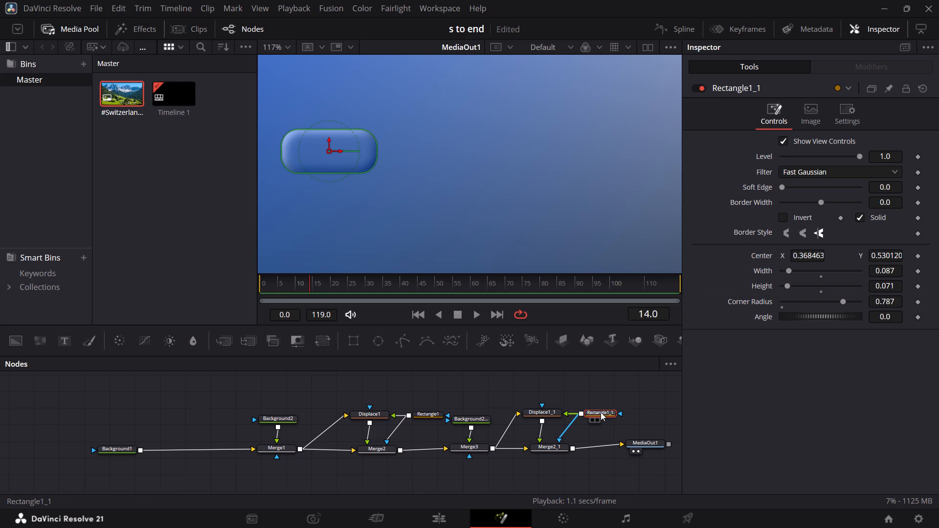
left_click_drag(601, 412, 570, 199)
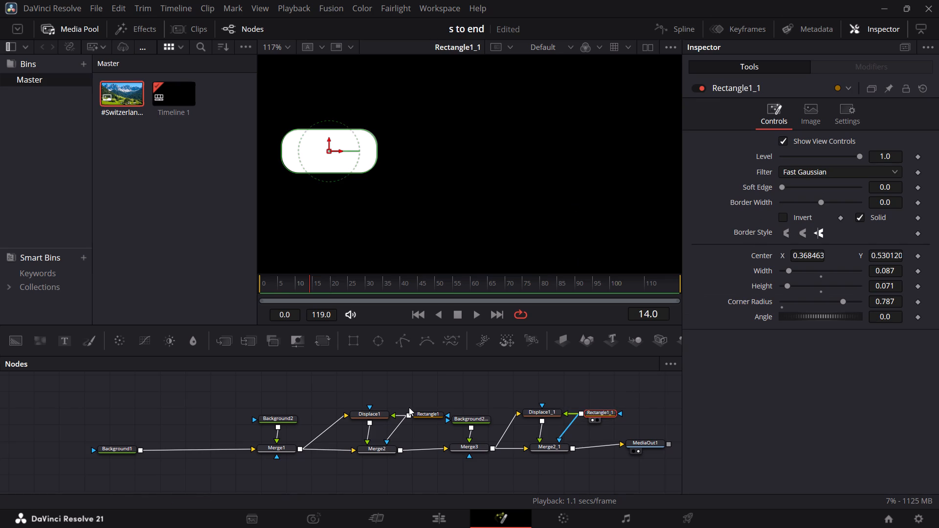
left_click_drag(420, 414, 440, 200)
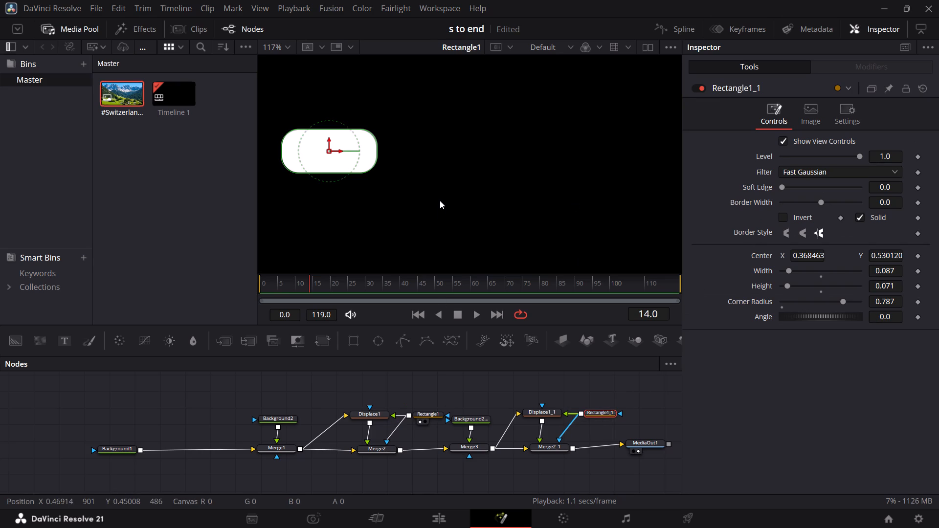
left_click(584, 412)
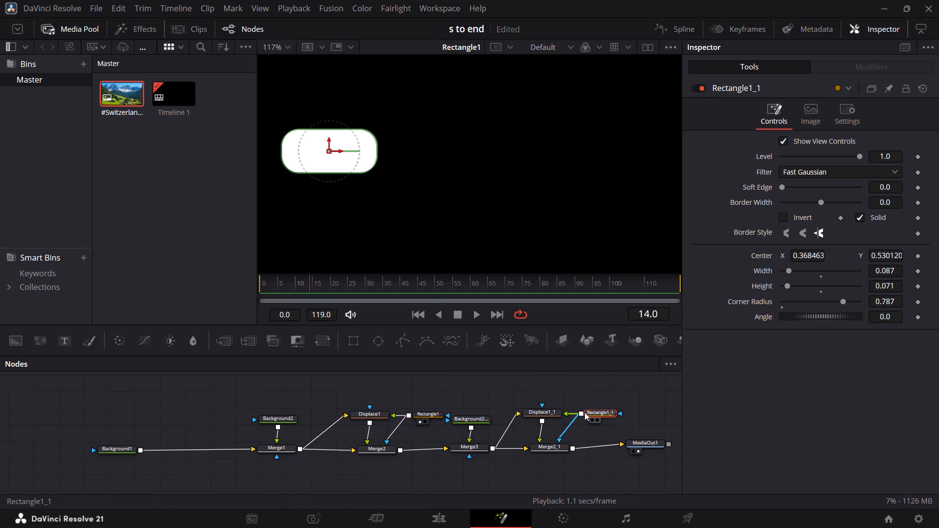
left_click(601, 392)
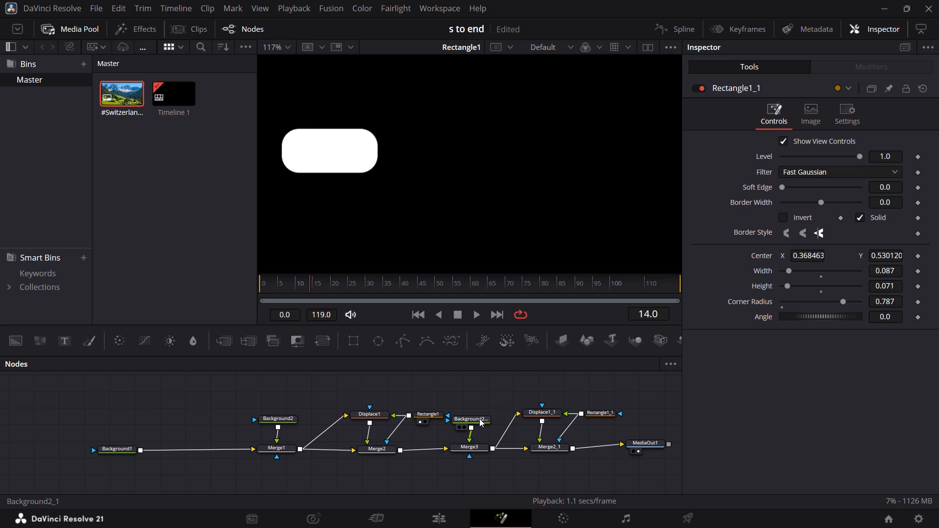
Shift Background2_1 slightly away from Rectangle1 in the node graph.
left_click_drag(479, 418, 489, 420)
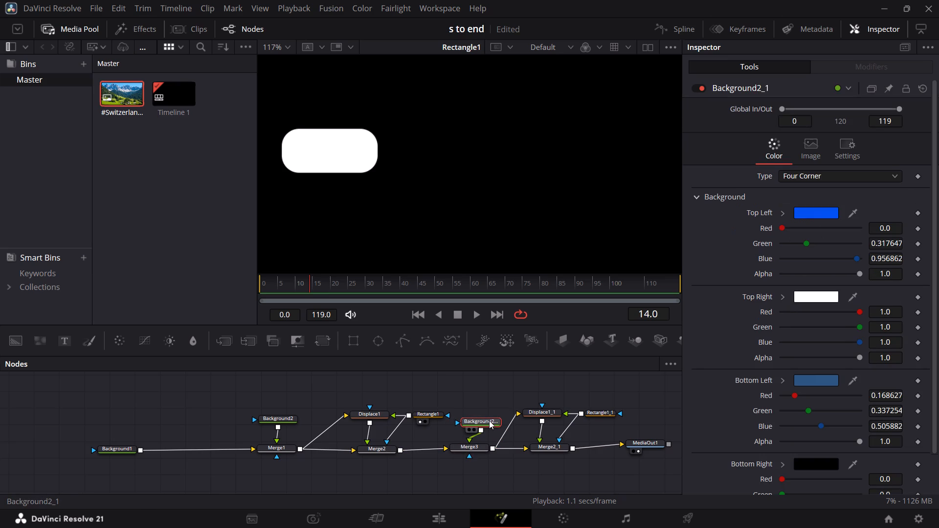
Add a Transform node between Merge2_1 and MediaOut1 and turn on its horizontal flip.
left_click(556, 449)
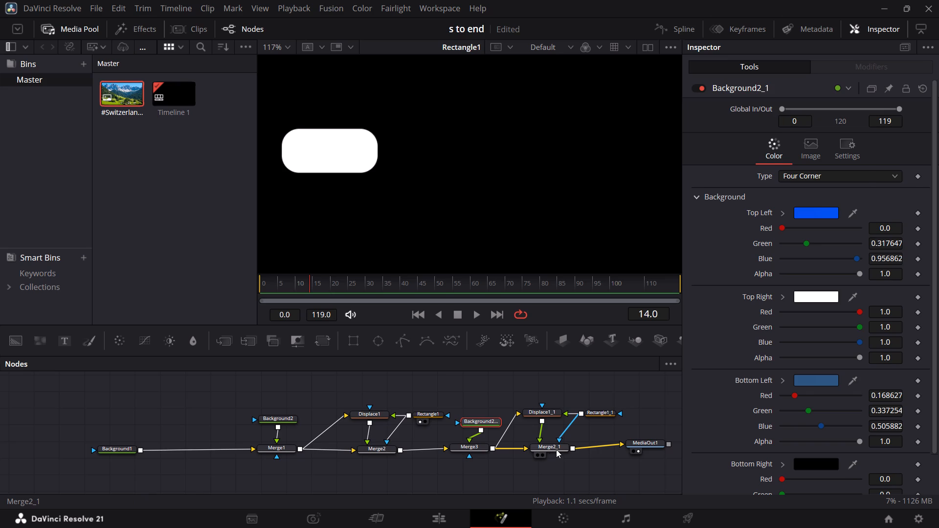
left_click(317, 340)
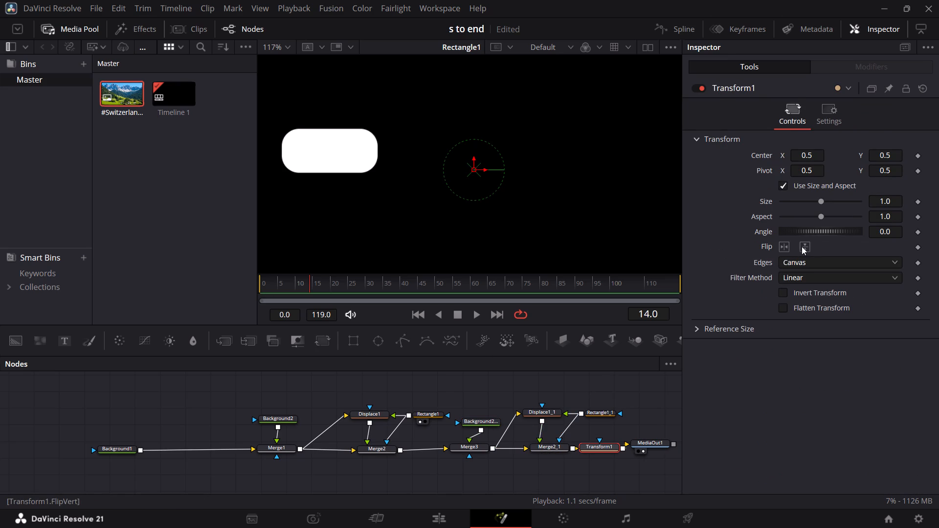
left_click(786, 245)
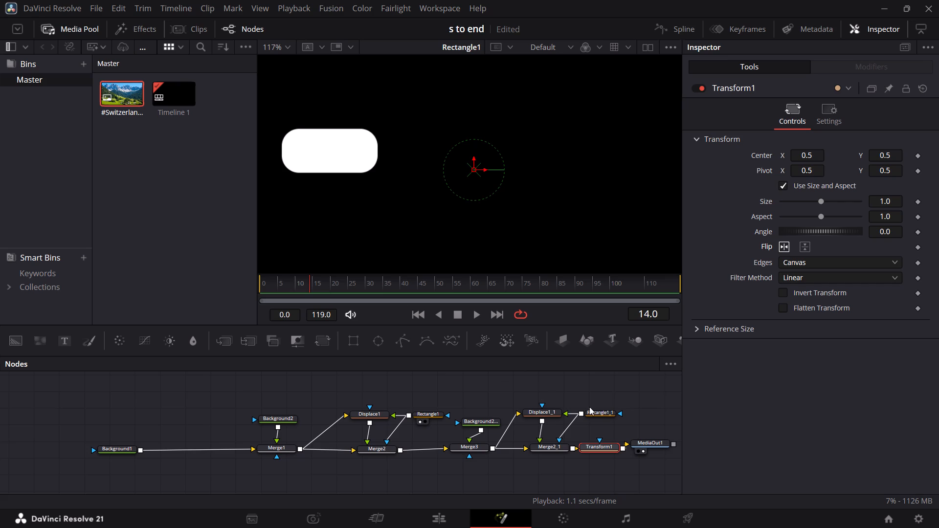
Delete the Transform1 node between Merge2_1 and MediaOut1.
left_click(598, 449)
key("BackSpace")
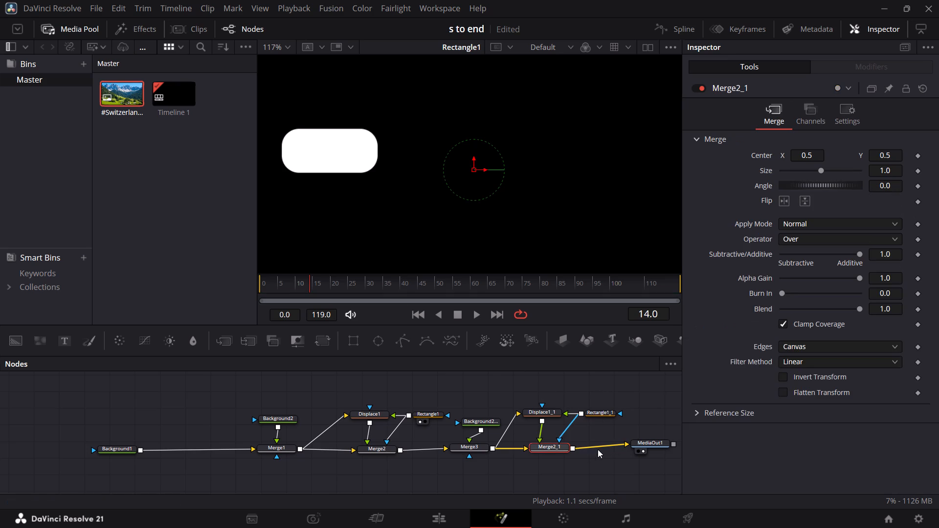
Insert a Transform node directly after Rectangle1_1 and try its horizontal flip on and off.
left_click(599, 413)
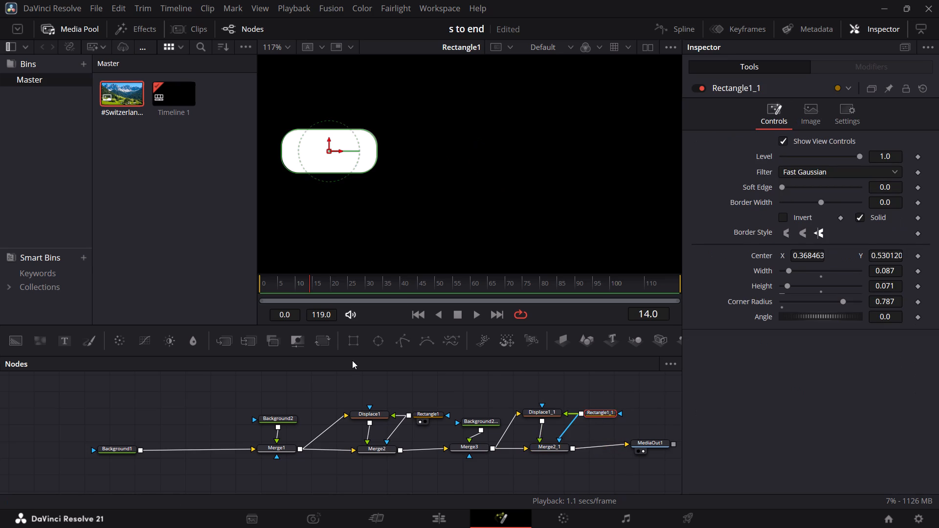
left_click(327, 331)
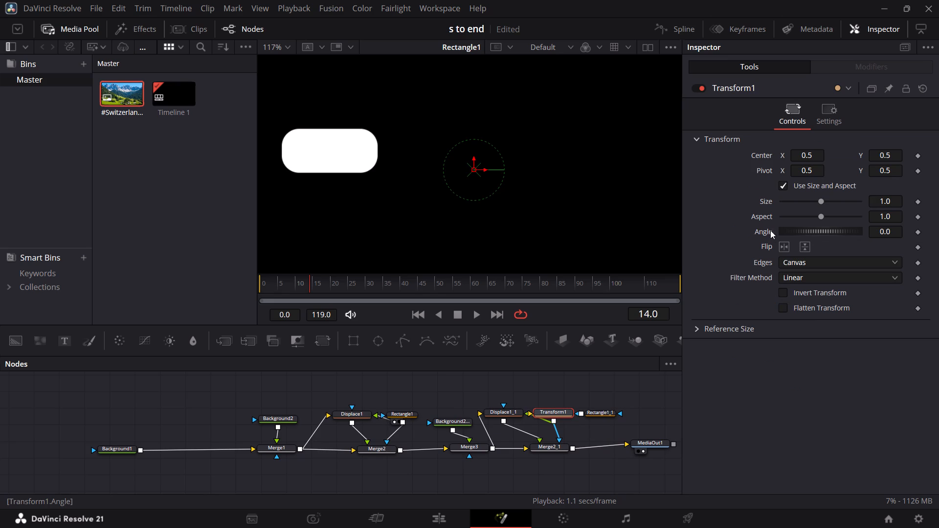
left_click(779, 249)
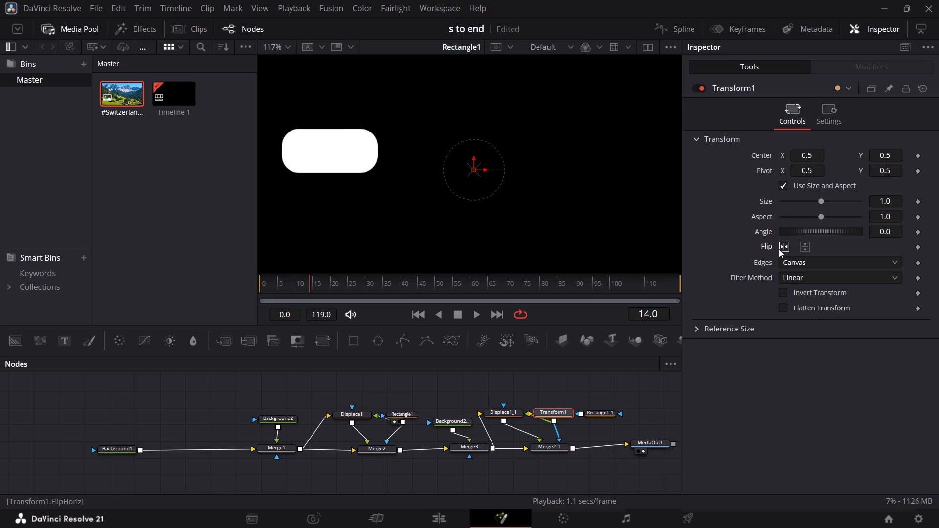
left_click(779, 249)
Load MediaOut1 into the viewer during playback to examine the full composite, and stop playback.
key("space")
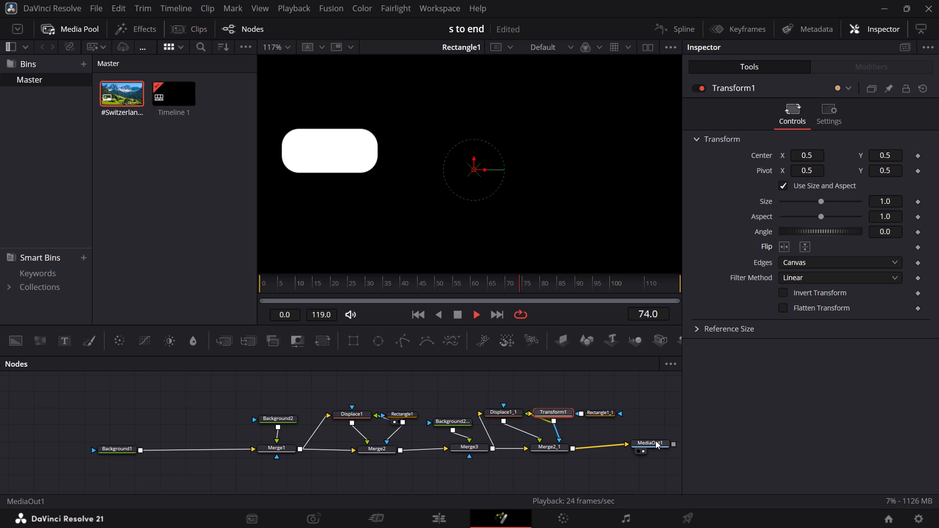
left_click_drag(655, 440, 560, 193)
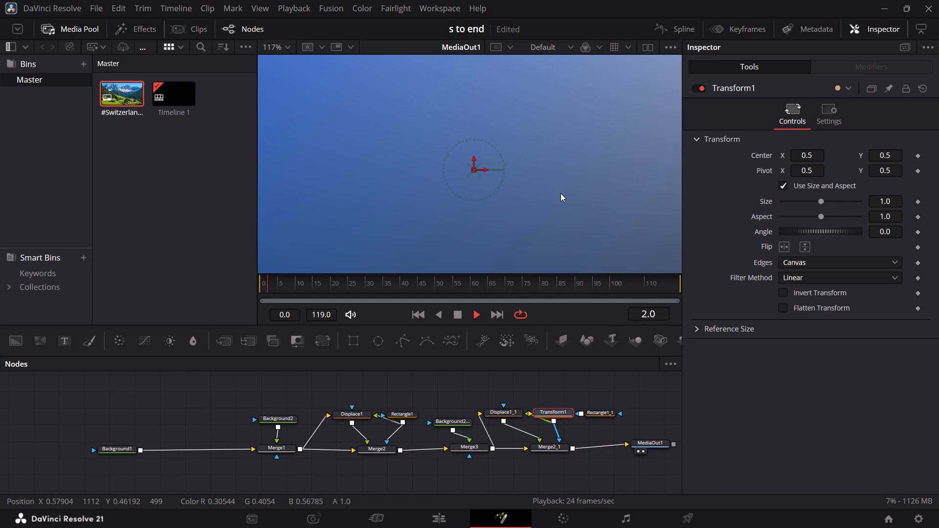
key("space")
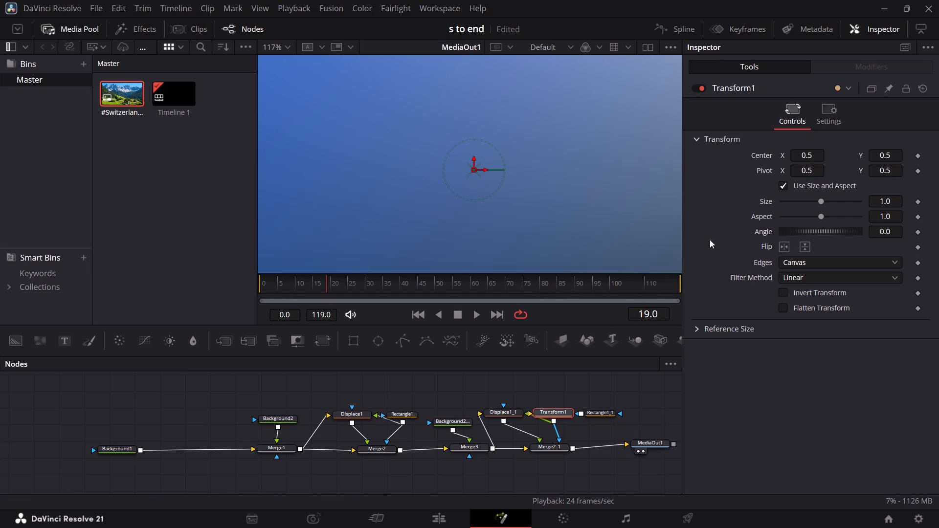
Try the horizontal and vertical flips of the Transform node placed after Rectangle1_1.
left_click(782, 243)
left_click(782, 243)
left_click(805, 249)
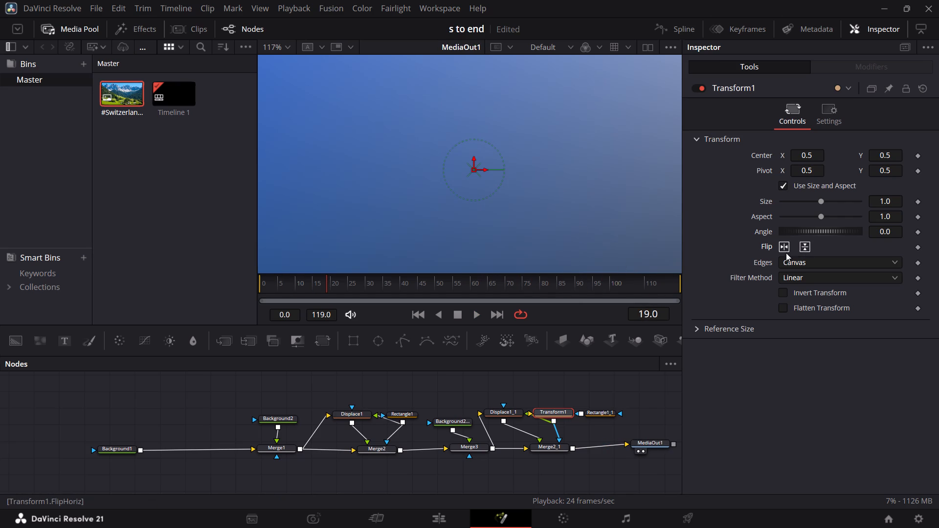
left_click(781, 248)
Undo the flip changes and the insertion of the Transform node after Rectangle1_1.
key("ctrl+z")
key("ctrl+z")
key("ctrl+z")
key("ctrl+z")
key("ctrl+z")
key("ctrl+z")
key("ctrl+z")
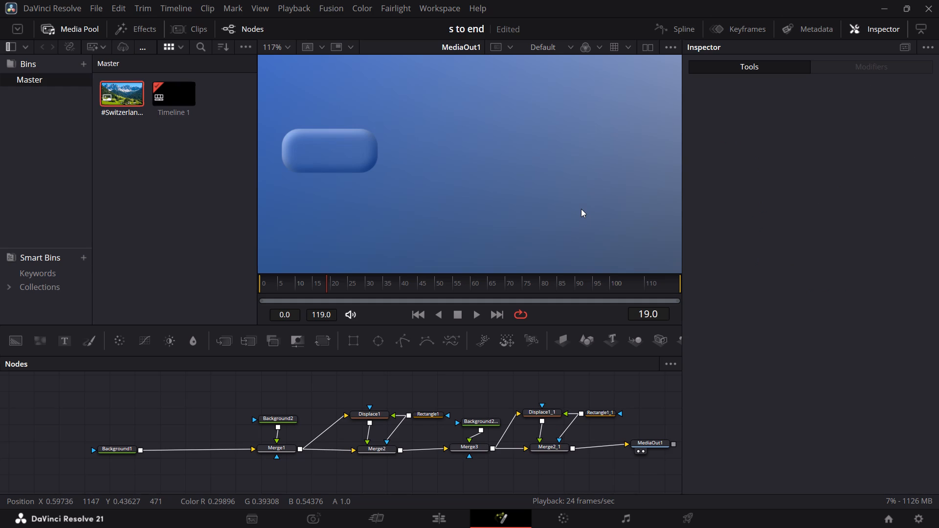
Delete the duplicated glass group: Background2_1, Merge3, Displace1_1, Rectangle1_1 and Merge2_1.
left_click_drag(629, 392, 507, 446)
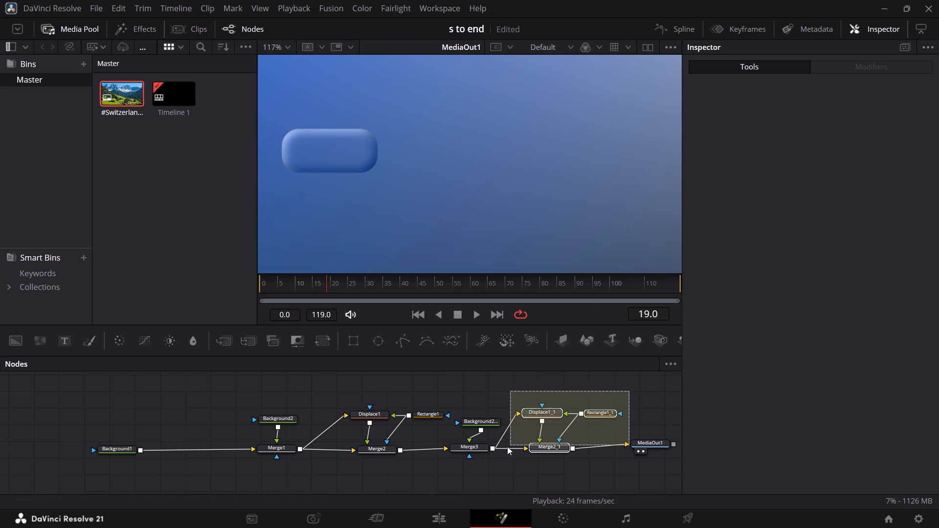
left_click_drag(507, 446, 477, 446)
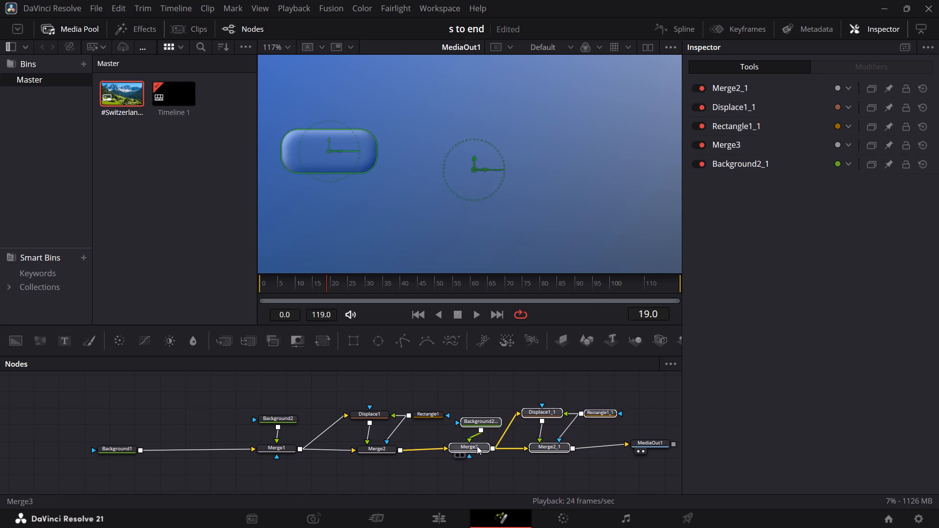
key("BackSpace")
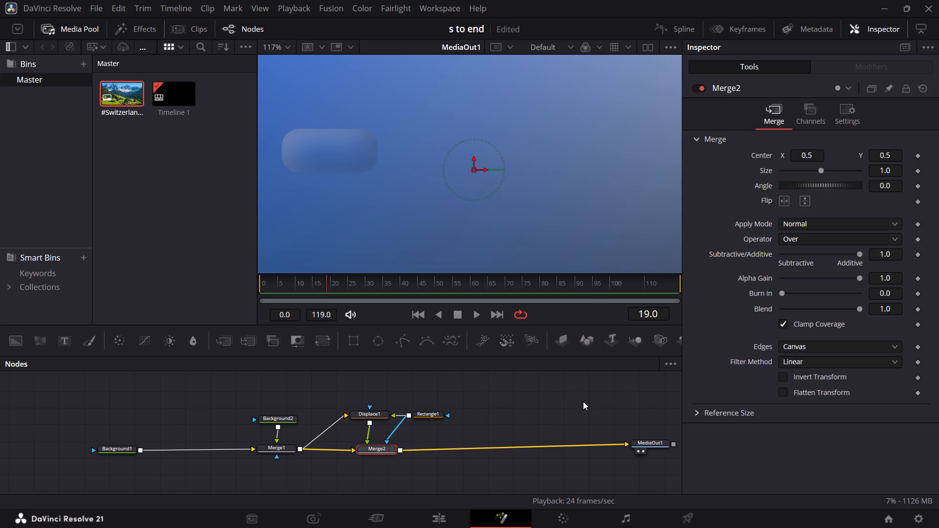
left_click(583, 401)
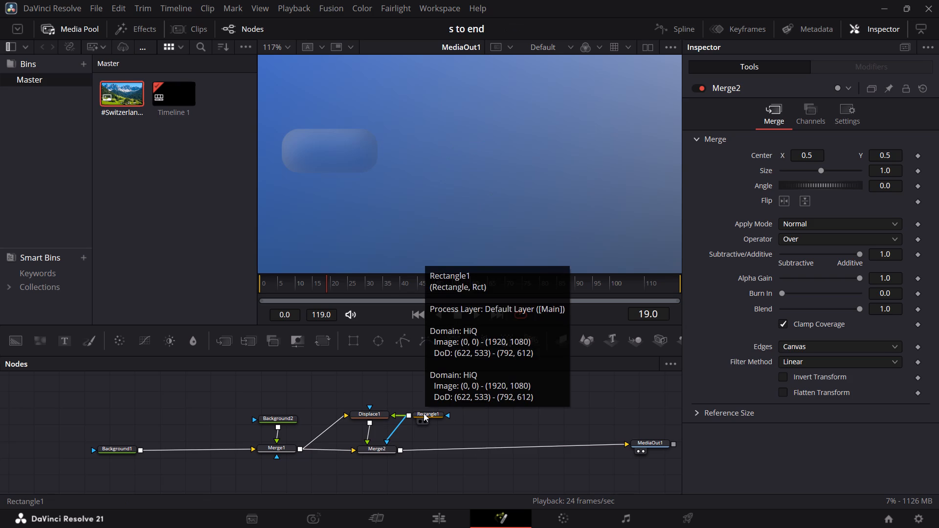
Reduce the Spread of Displace1 to about 0.992.
left_click(424, 413)
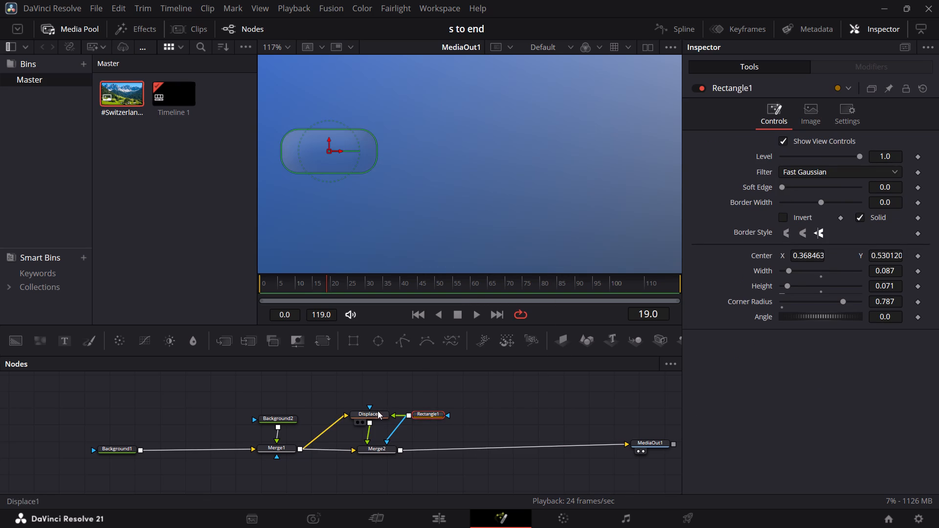
left_click(378, 410)
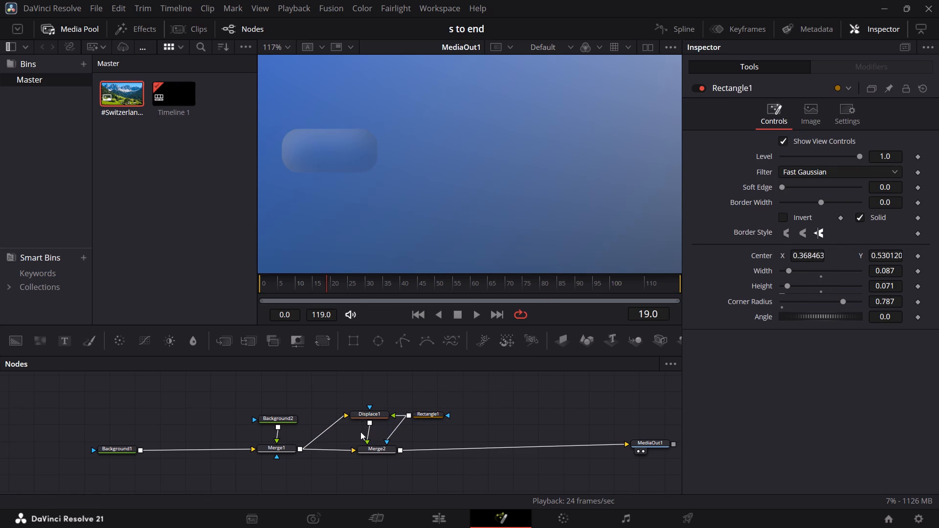
left_click(383, 417)
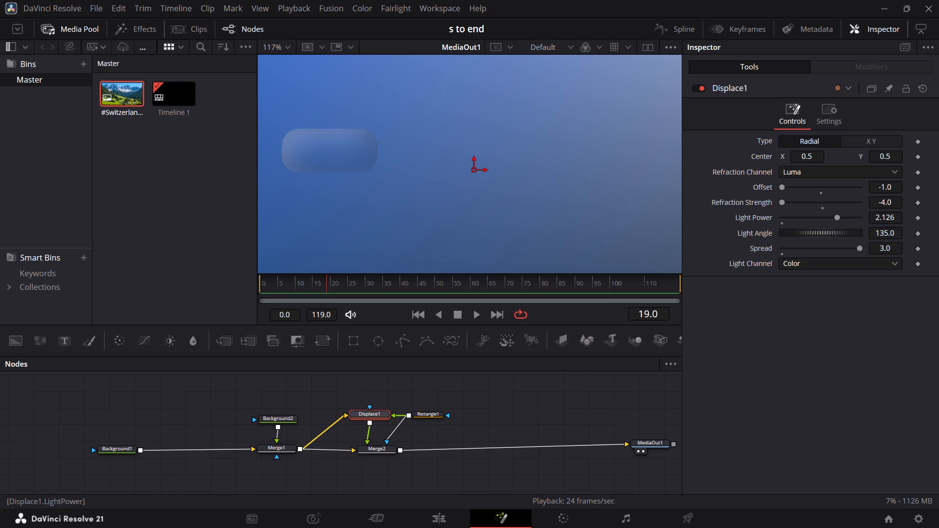
left_click_drag(858, 249, 828, 256)
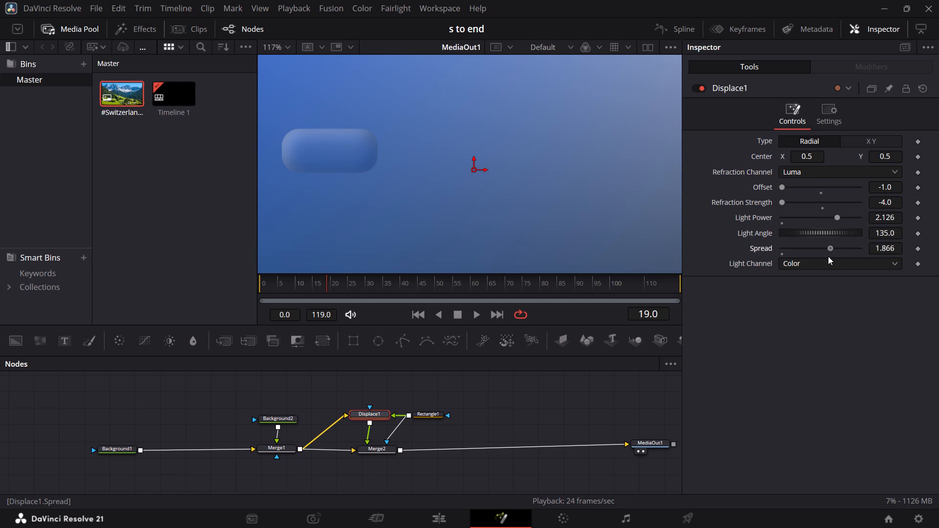
left_click_drag(828, 256, 817, 253)
left_click_drag(817, 253, 818, 253)
left_click_drag(818, 253, 810, 254)
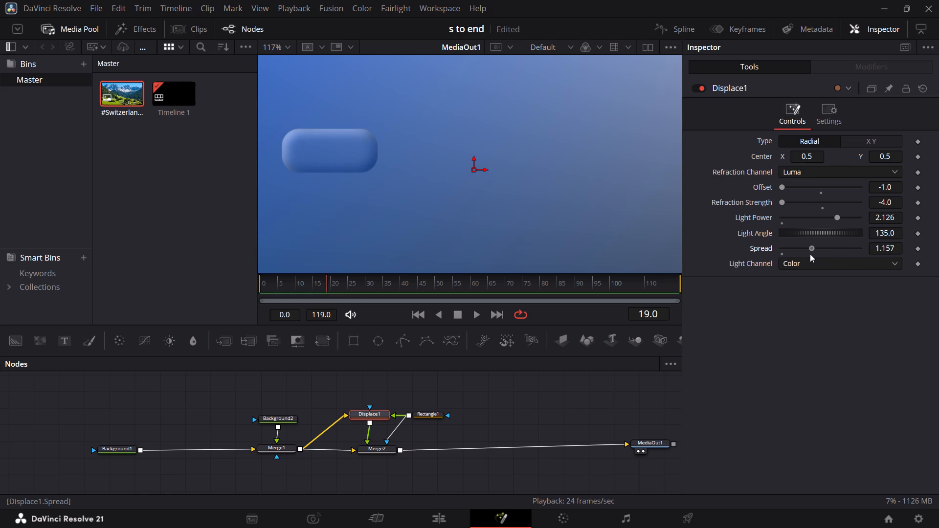
left_click_drag(810, 254, 806, 254)
left_click(617, 394)
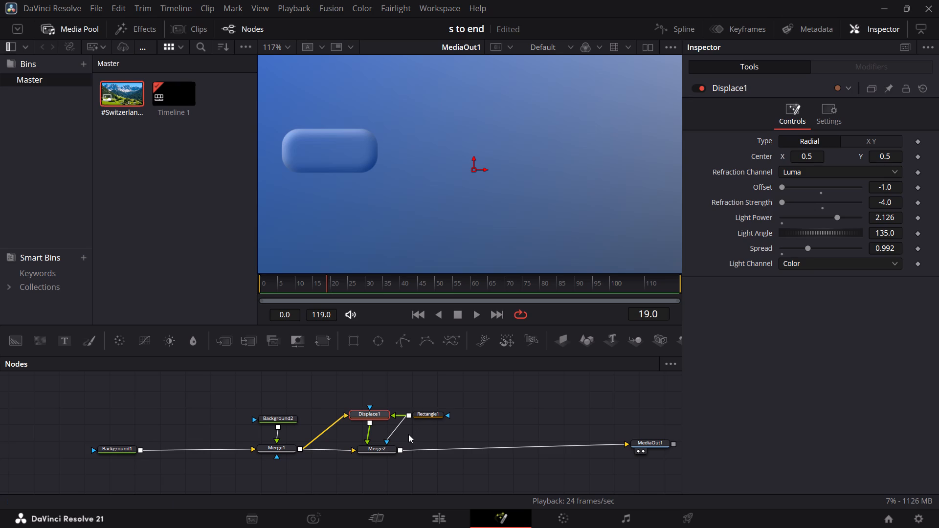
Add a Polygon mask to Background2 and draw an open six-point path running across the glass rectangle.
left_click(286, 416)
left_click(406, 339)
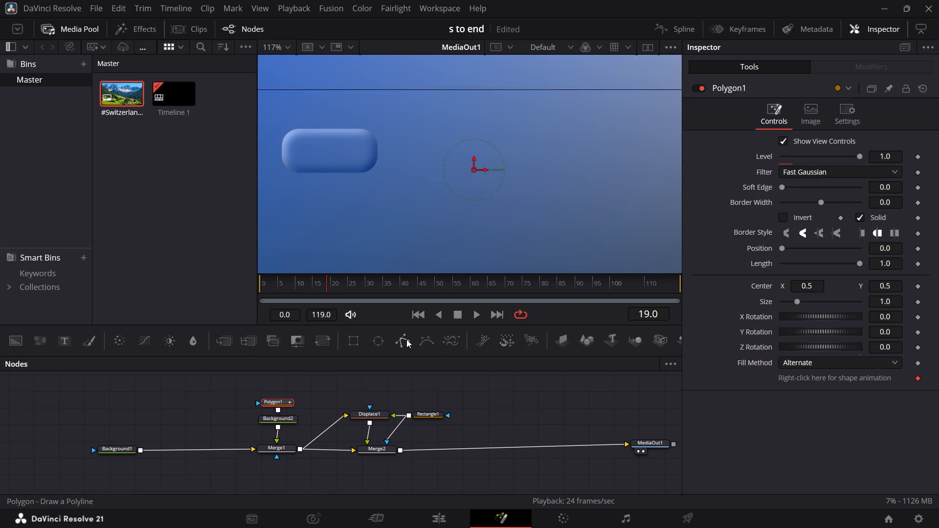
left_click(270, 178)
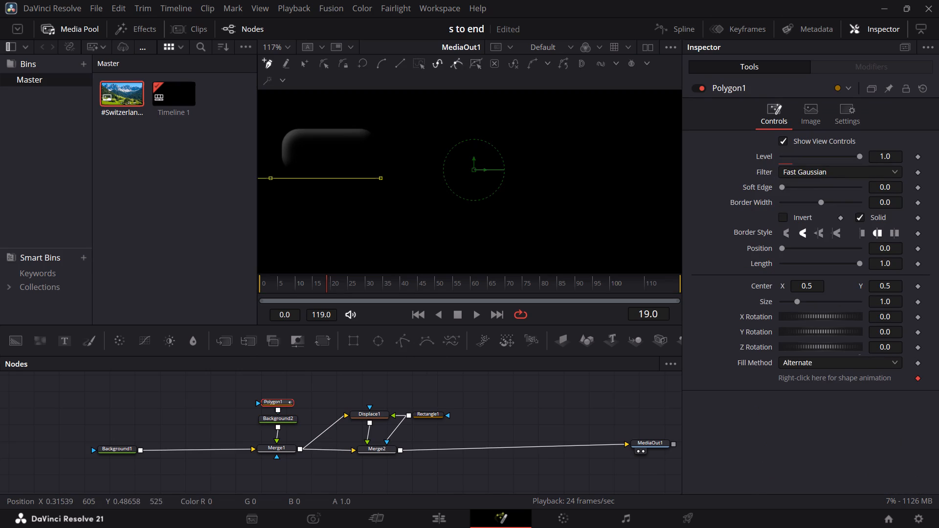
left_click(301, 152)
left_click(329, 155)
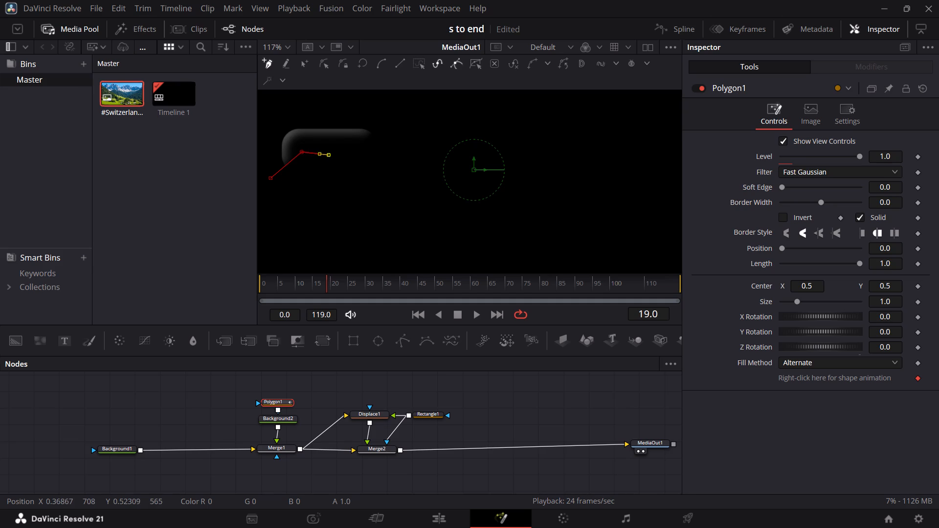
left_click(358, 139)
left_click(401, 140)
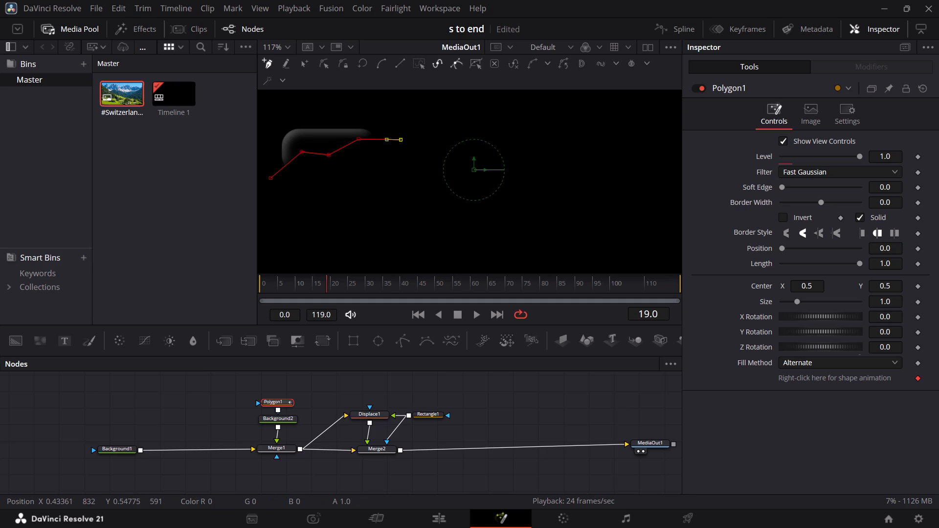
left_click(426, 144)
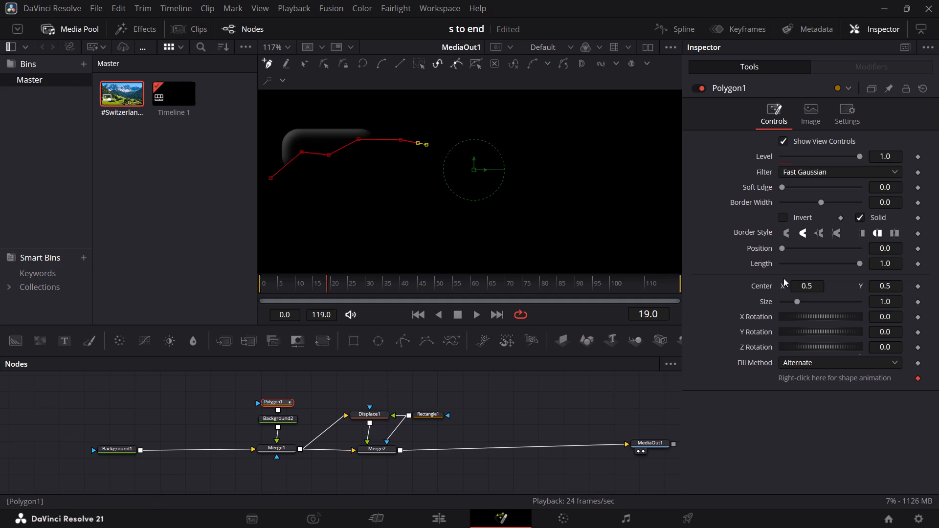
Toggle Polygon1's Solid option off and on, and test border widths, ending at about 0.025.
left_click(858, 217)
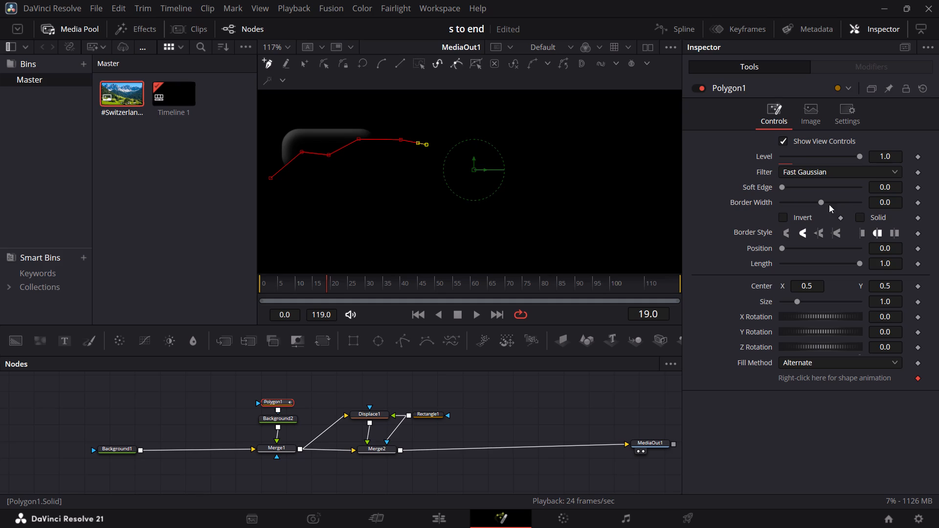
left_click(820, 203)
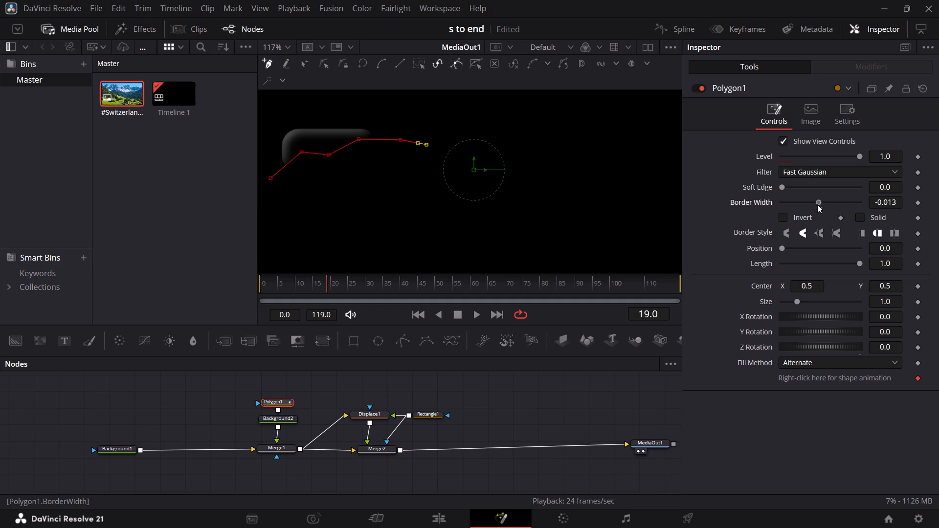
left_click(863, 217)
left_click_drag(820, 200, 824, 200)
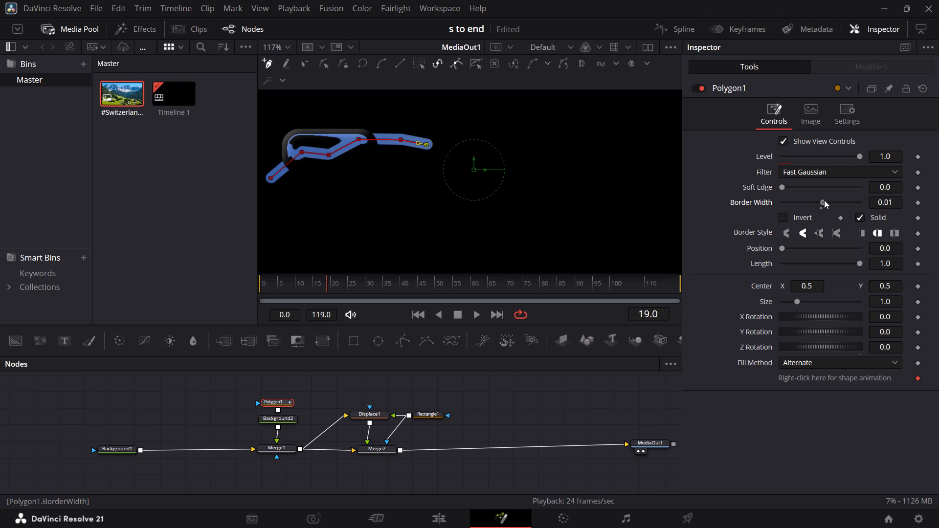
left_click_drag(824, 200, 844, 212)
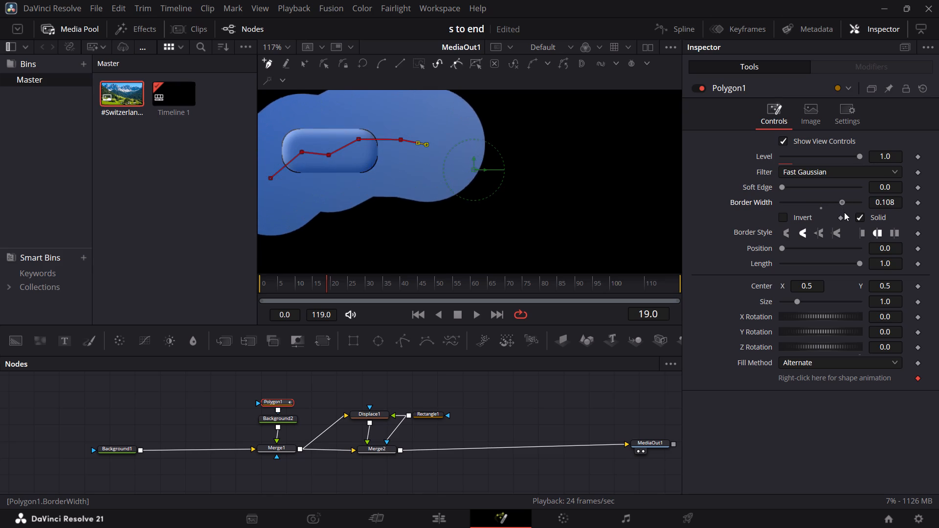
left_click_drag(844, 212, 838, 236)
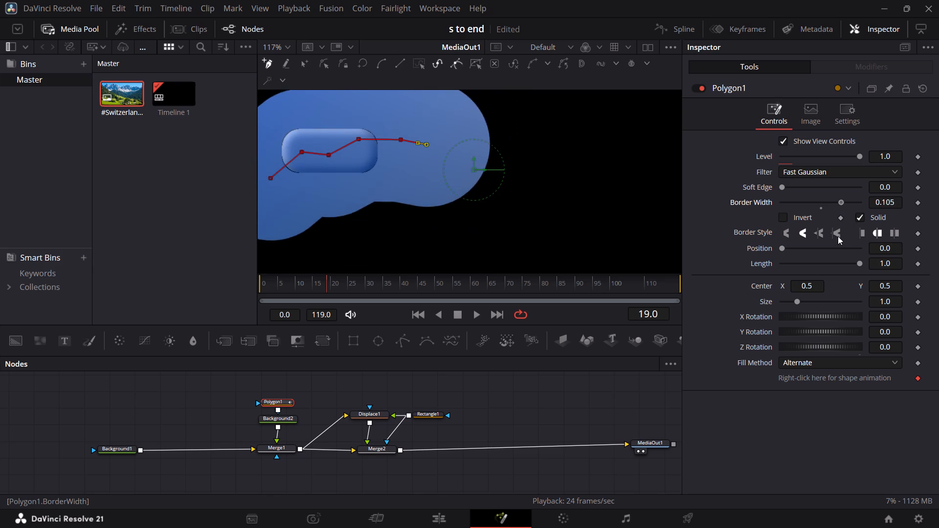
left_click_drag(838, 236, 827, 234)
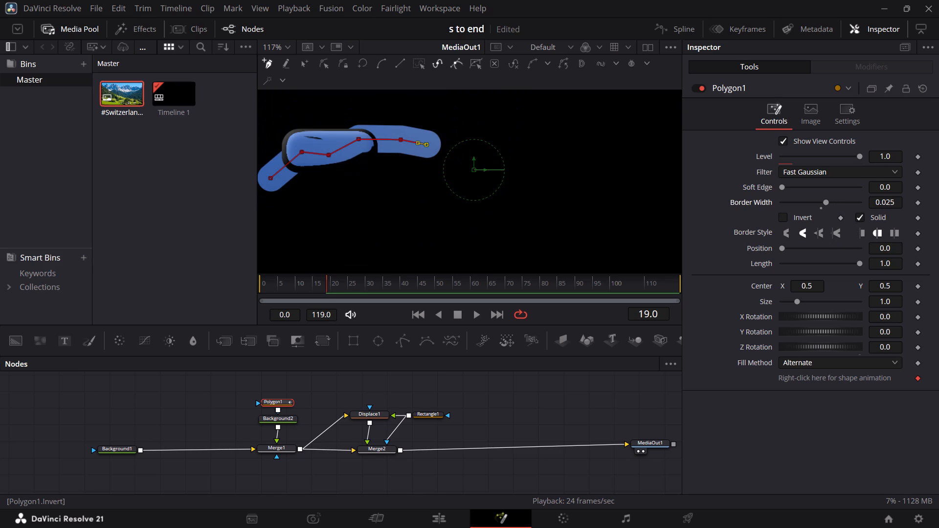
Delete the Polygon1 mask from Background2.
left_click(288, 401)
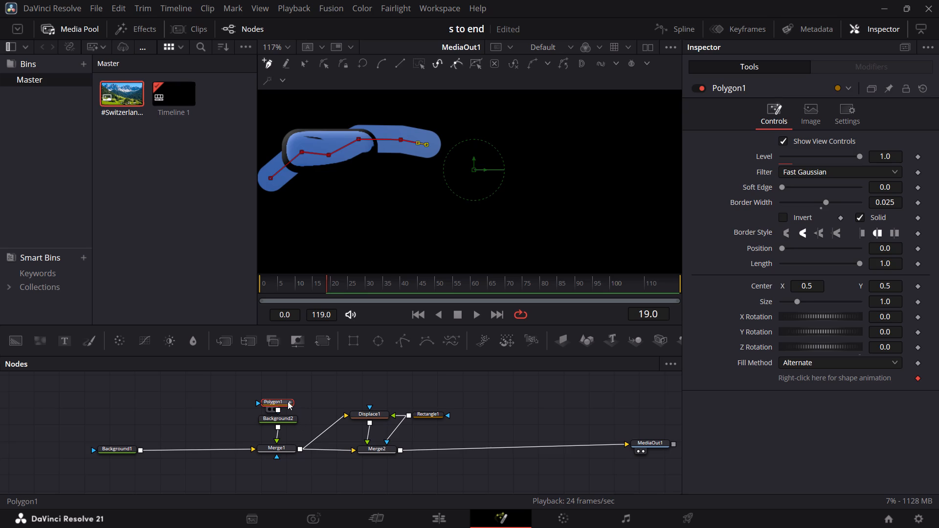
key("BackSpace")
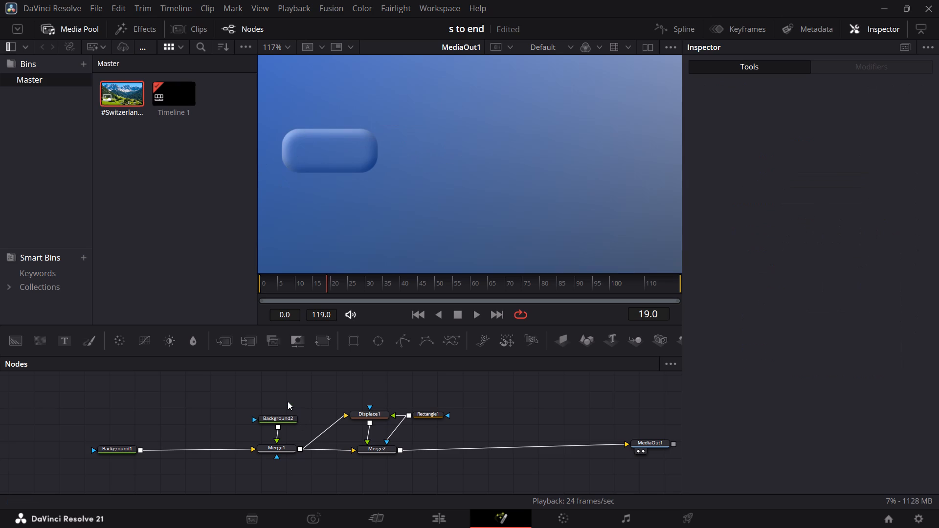
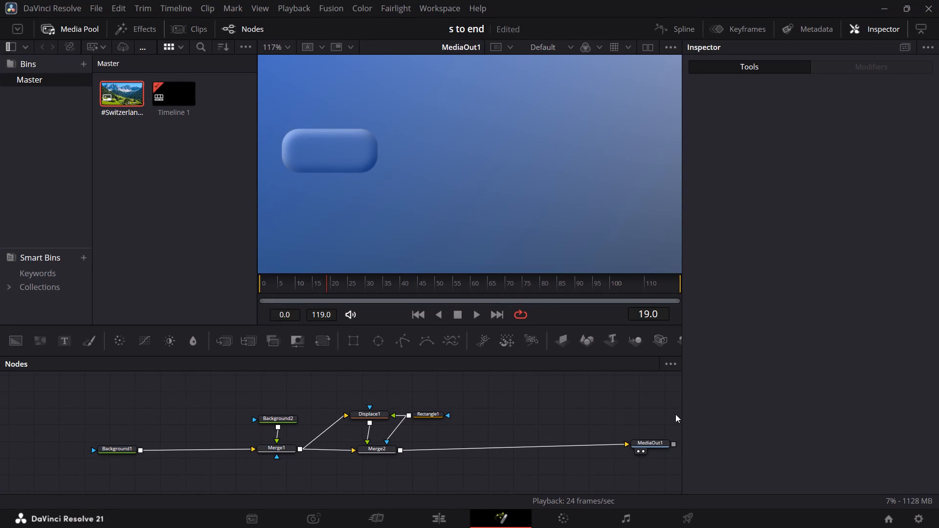
Play back the Fusion composition clip on the Edit page timeline, replaying it from the start, to review the glass rectangle.
left_click(449, 517)
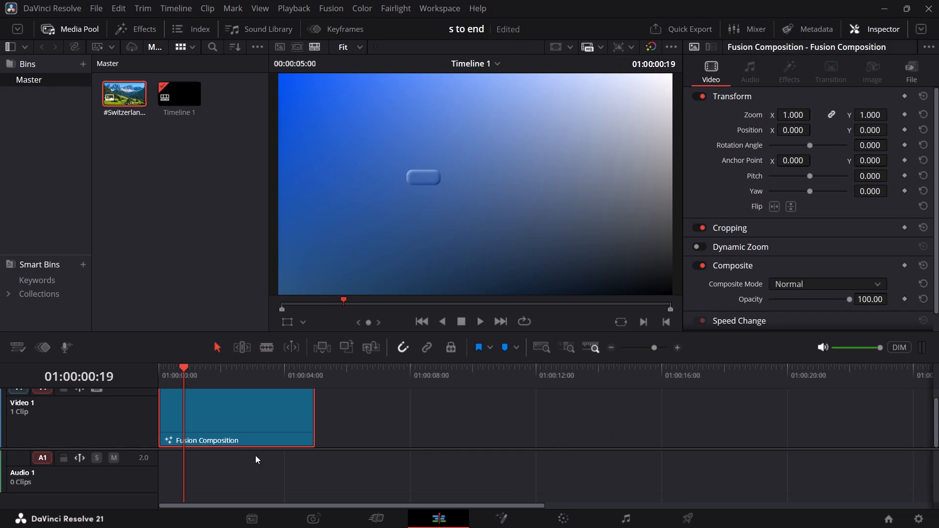
key("space")
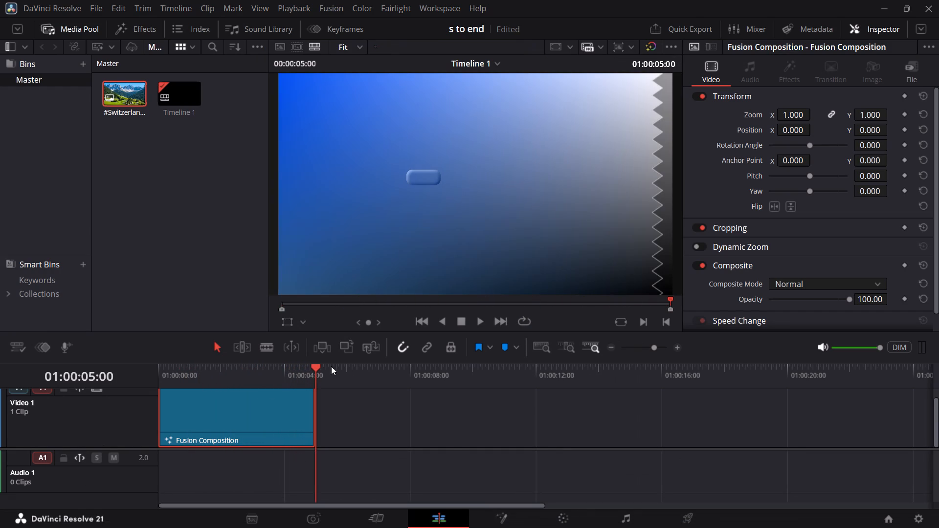
left_click_drag(319, 370, 62, 402)
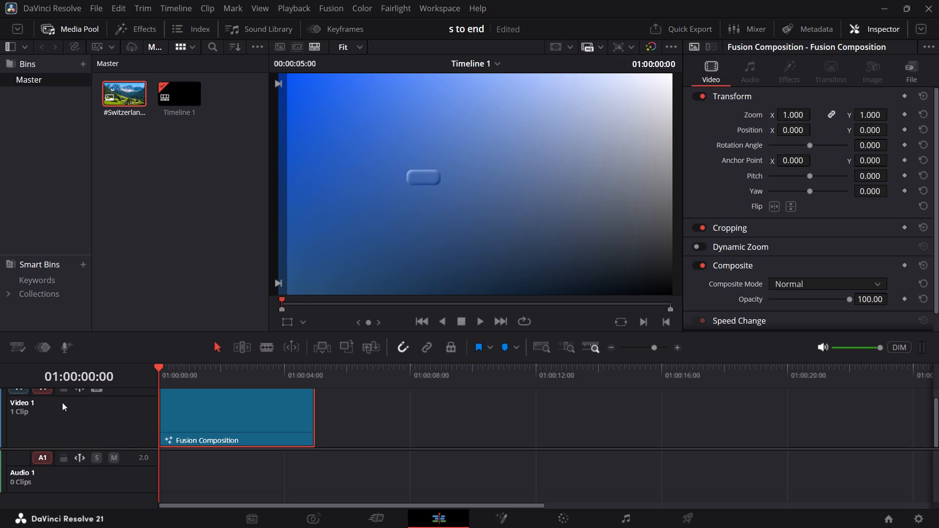
key("space")
key("space")
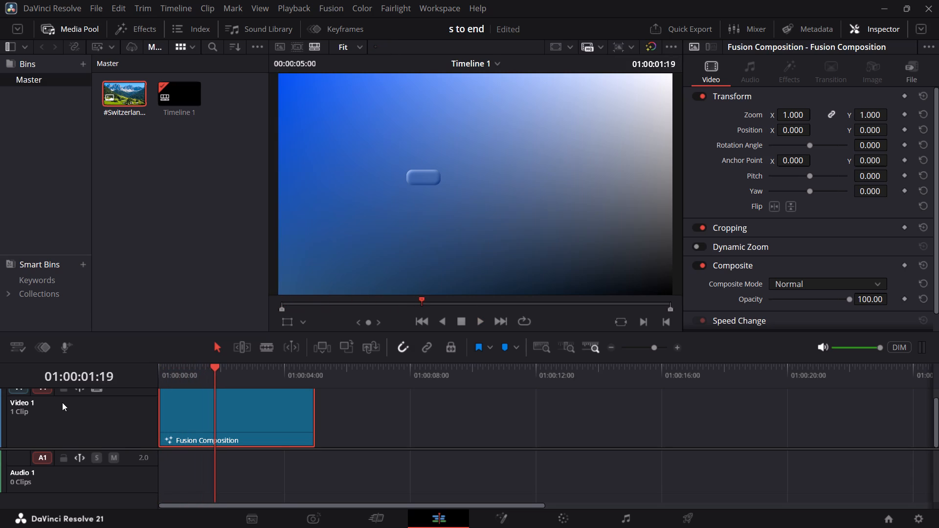
Back in the Fusion composition, enlarge the Rectangle1 mask to a height of about 0.157 and a width of about 0.205.
left_click(498, 522)
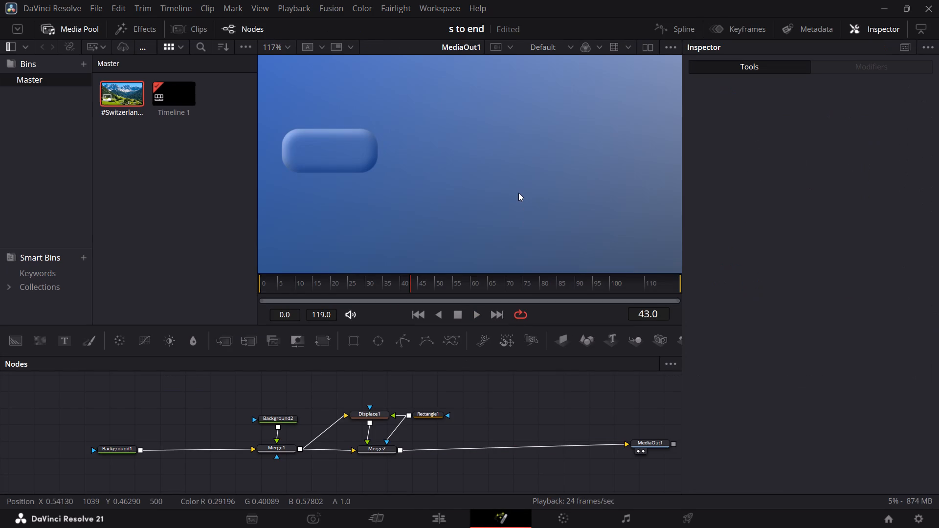
scroll(518, 193, "down", 3, "ctrl")
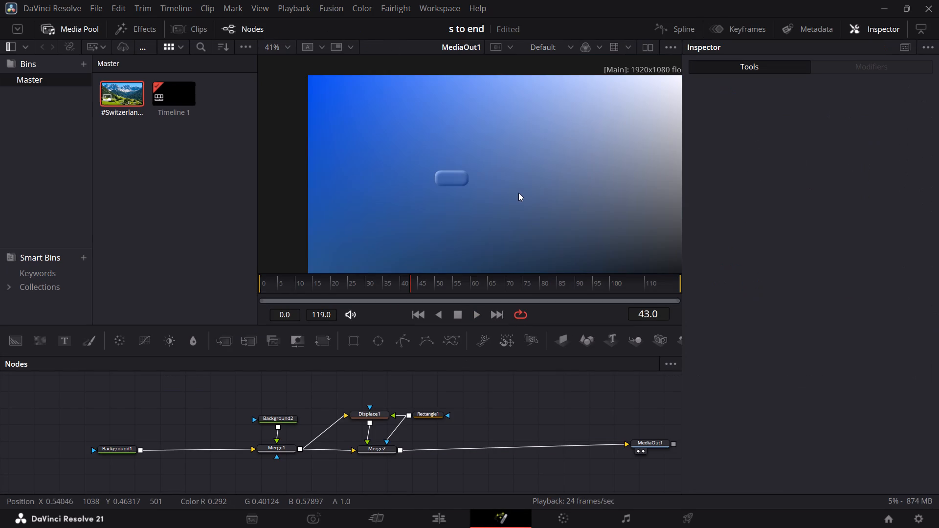
scroll(518, 193, "down", 2, "ctrl")
scroll(518, 193, "up", 2, "ctrl")
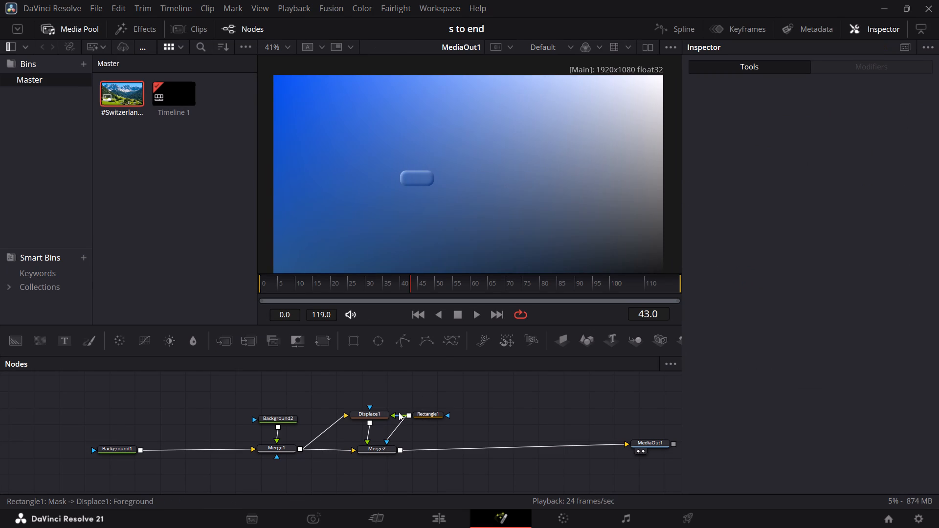
left_click(424, 415)
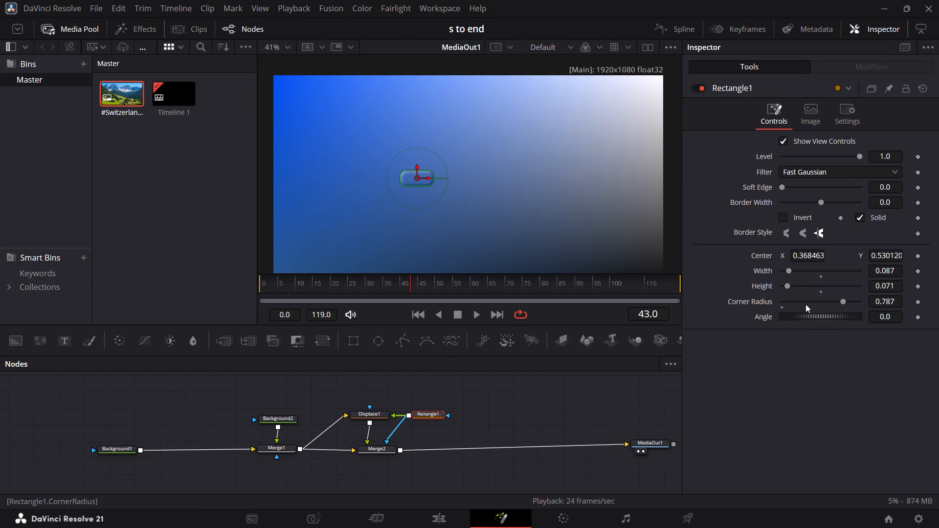
left_click_drag(785, 285, 788, 285)
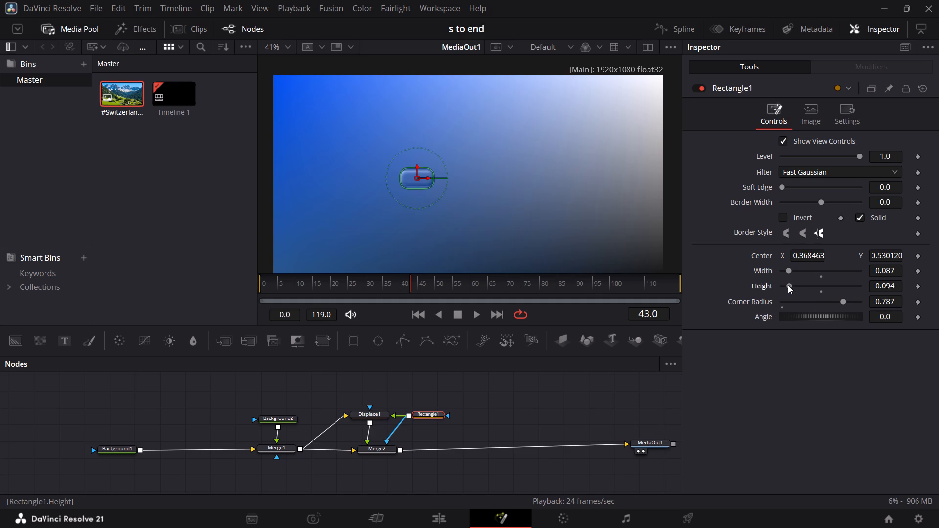
left_click_drag(788, 285, 792, 286)
left_click_drag(790, 270, 800, 271)
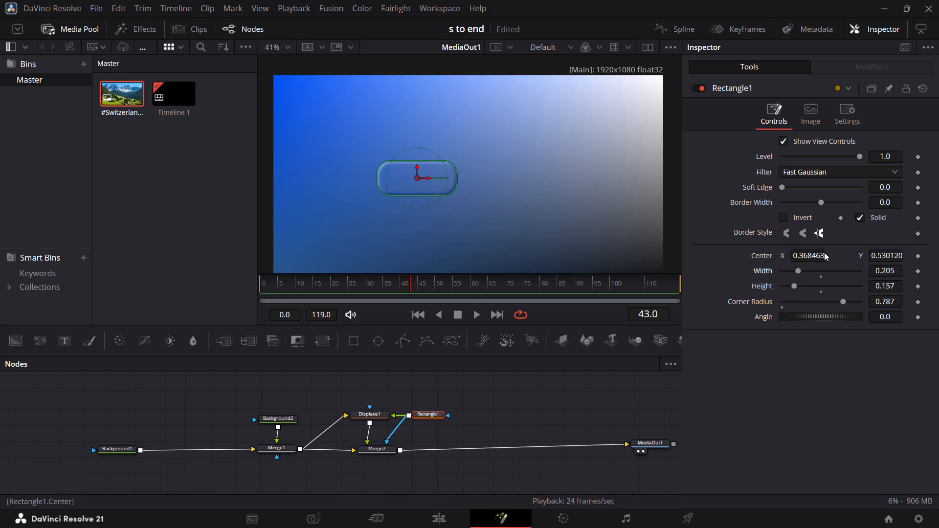
Shift the Rectangle1 mask toward the left side of the frame, setting its Center X to about 0.146.
left_click_drag(813, 248, 811, 253)
left_click_drag(811, 253, 789, 253)
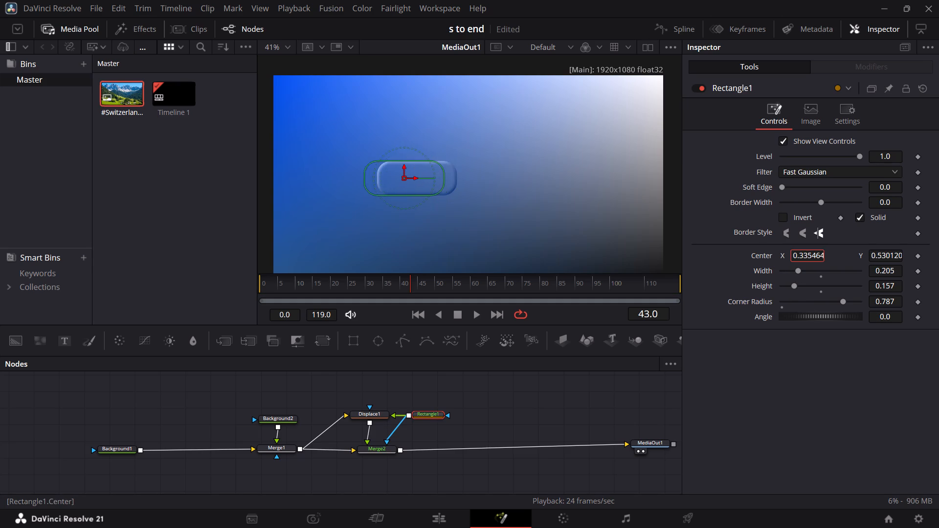
left_click_drag(789, 253, 686, 259)
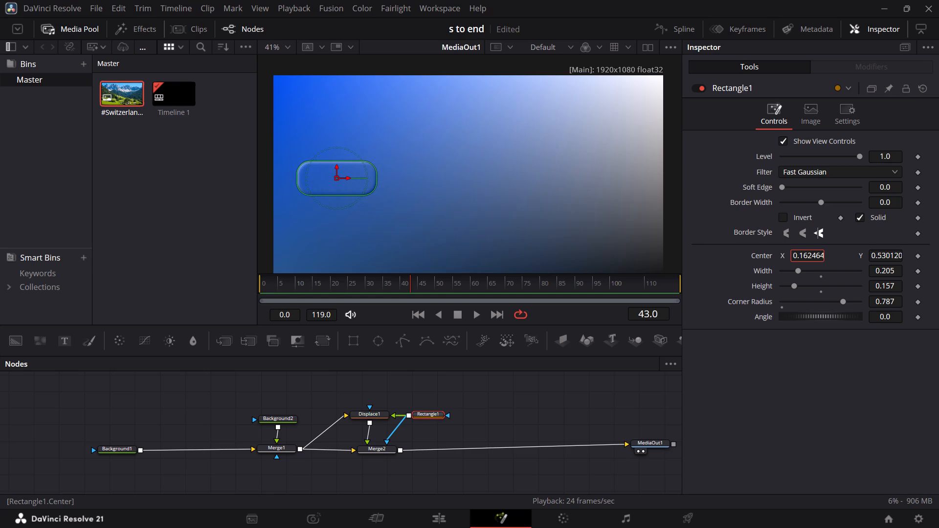
left_click_drag(686, 259, 675, 257)
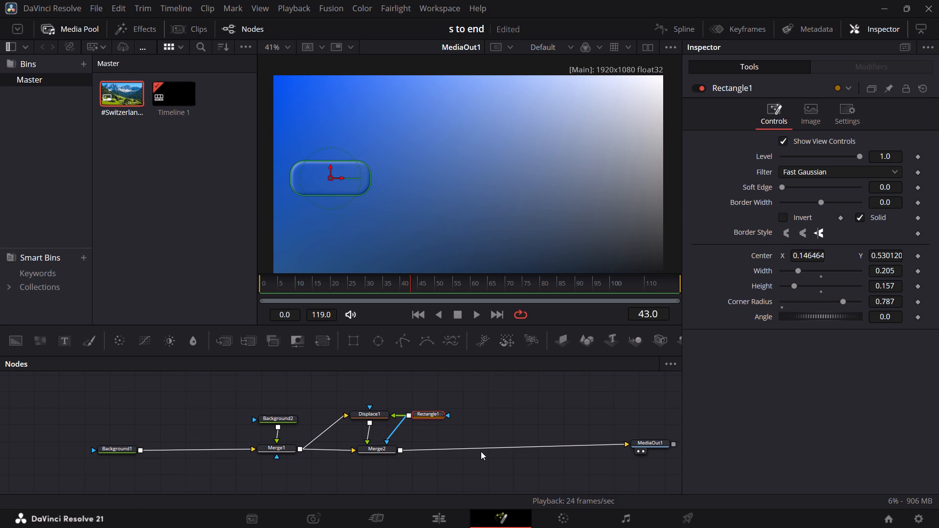
Check the Displace1 settings and play back the enlarged glass rectangle on the Edit page timeline.
left_click(376, 412)
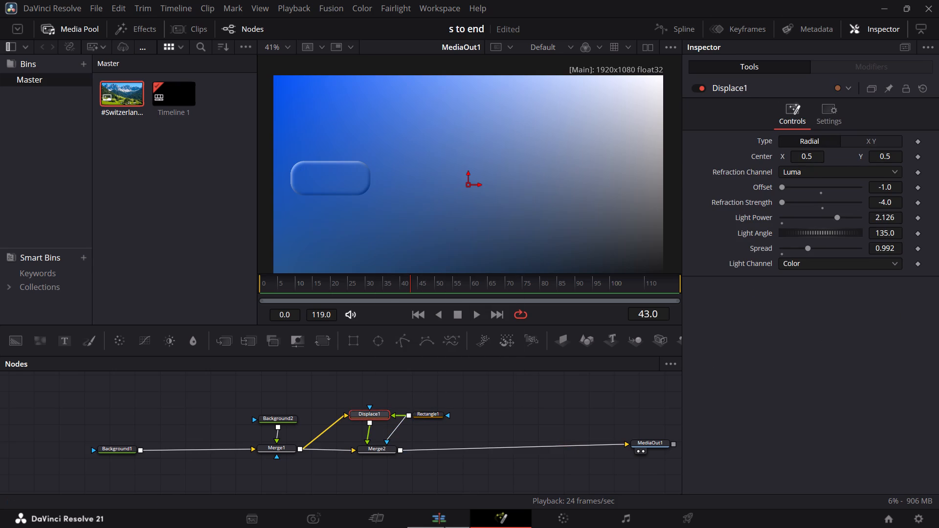
left_click(444, 527)
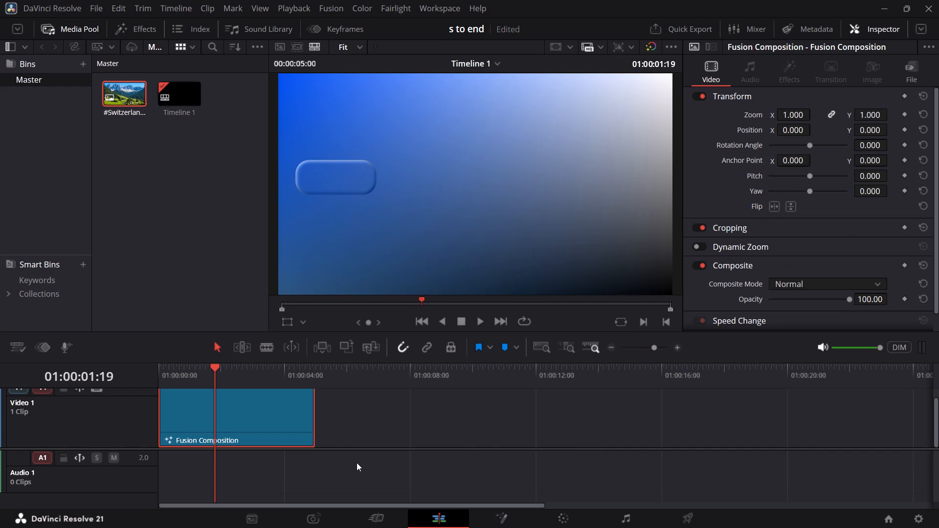
key("space")
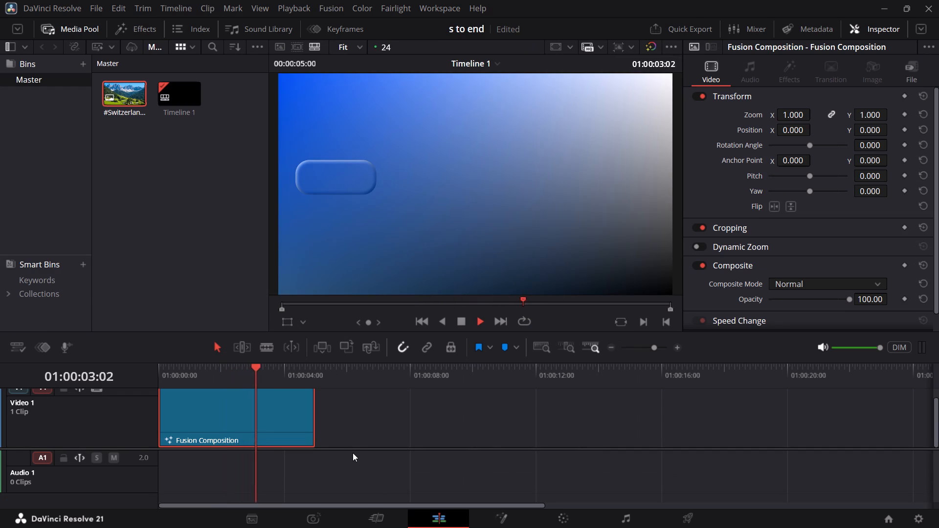
key("space")
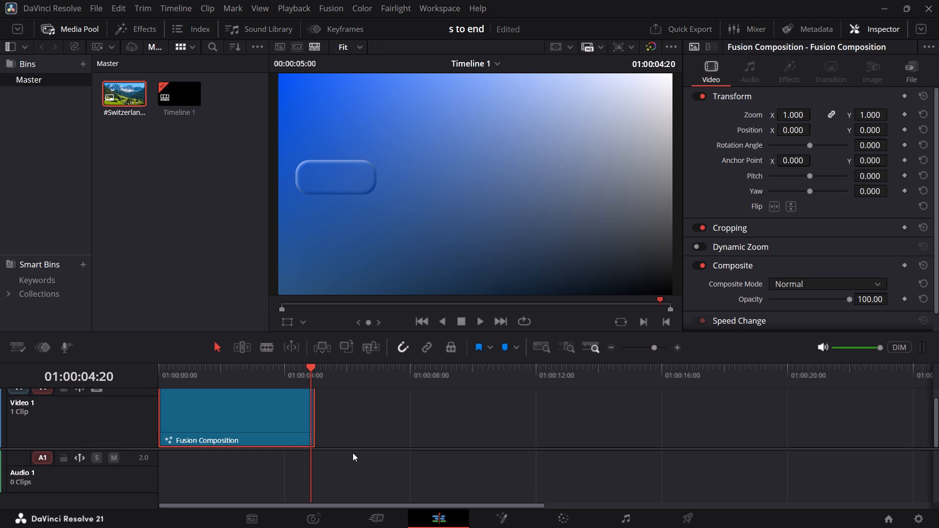
Close DaVinci Resolve.
left_click(938, 0)
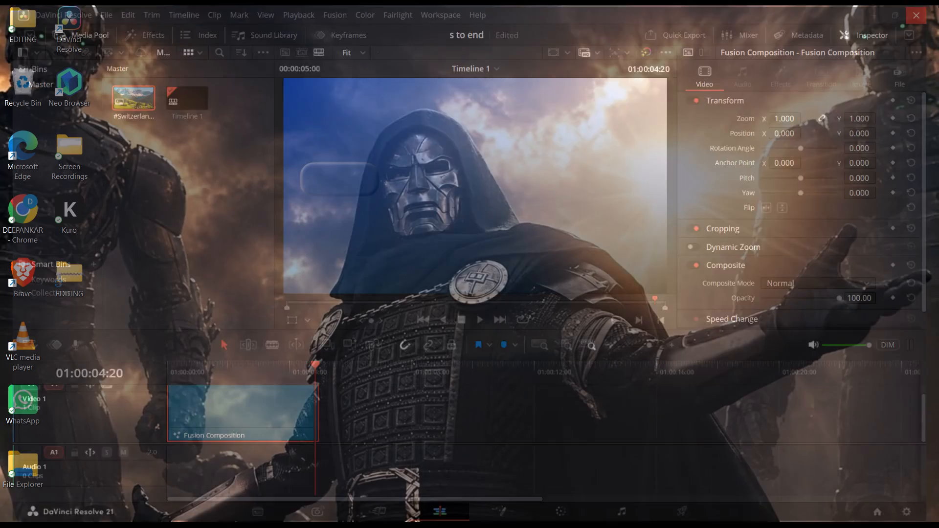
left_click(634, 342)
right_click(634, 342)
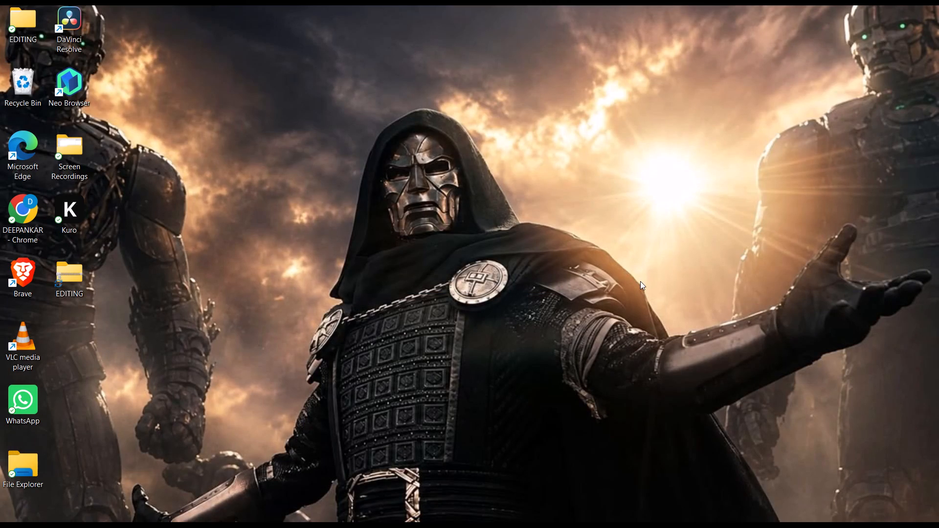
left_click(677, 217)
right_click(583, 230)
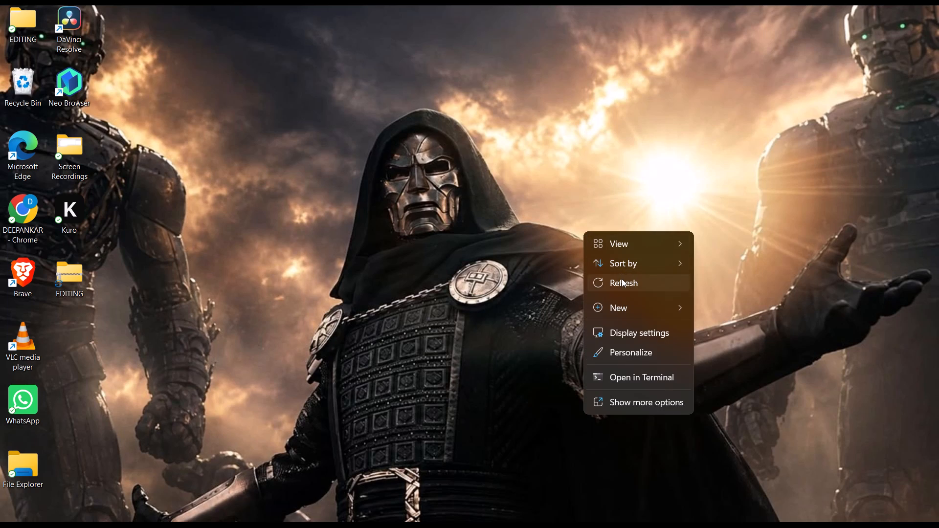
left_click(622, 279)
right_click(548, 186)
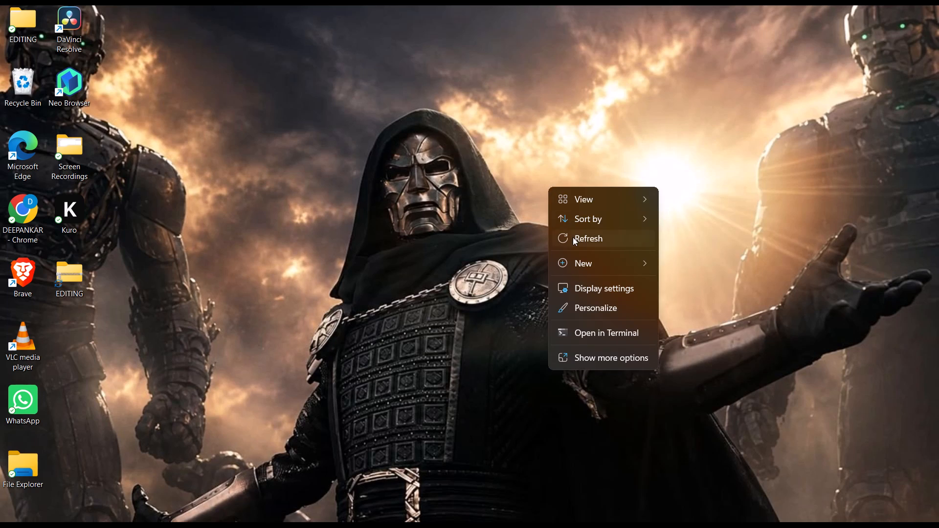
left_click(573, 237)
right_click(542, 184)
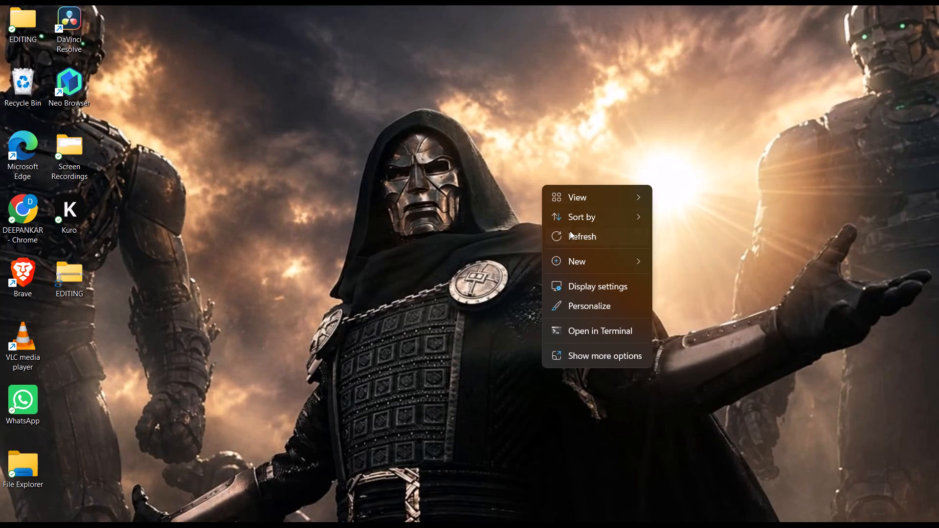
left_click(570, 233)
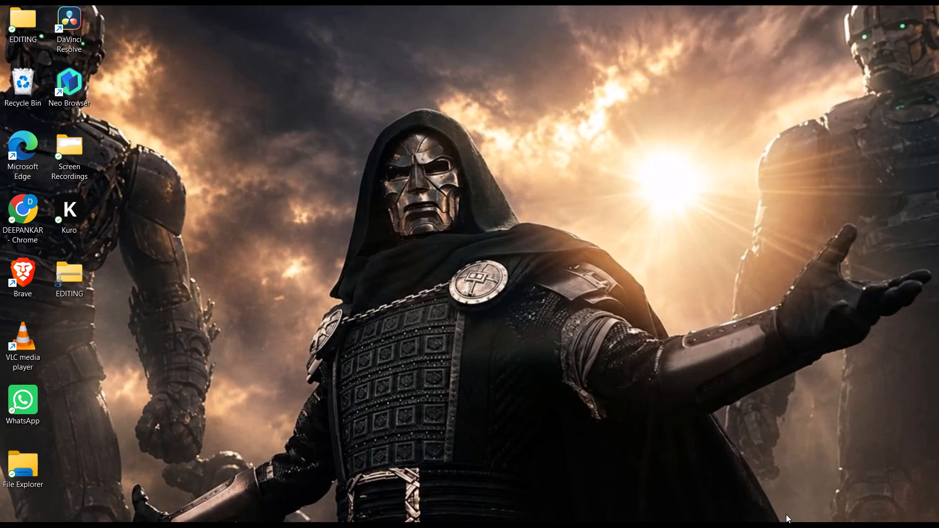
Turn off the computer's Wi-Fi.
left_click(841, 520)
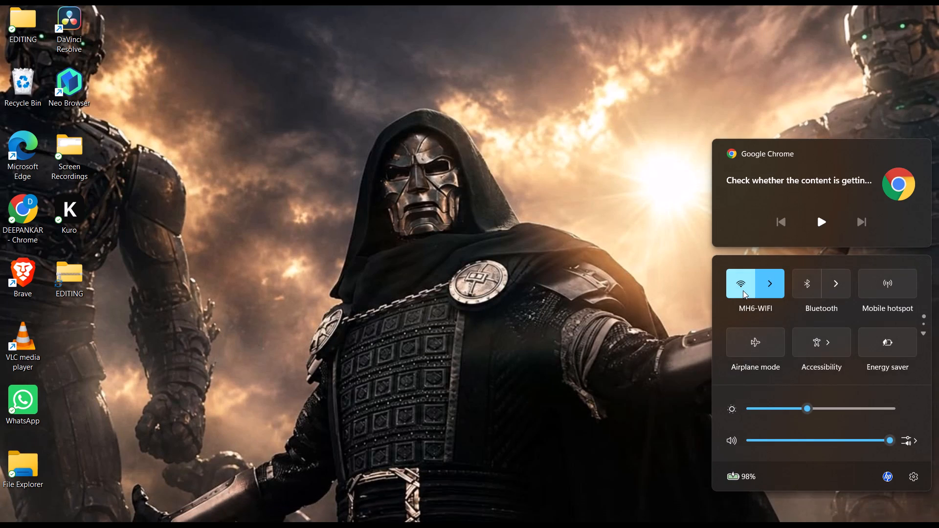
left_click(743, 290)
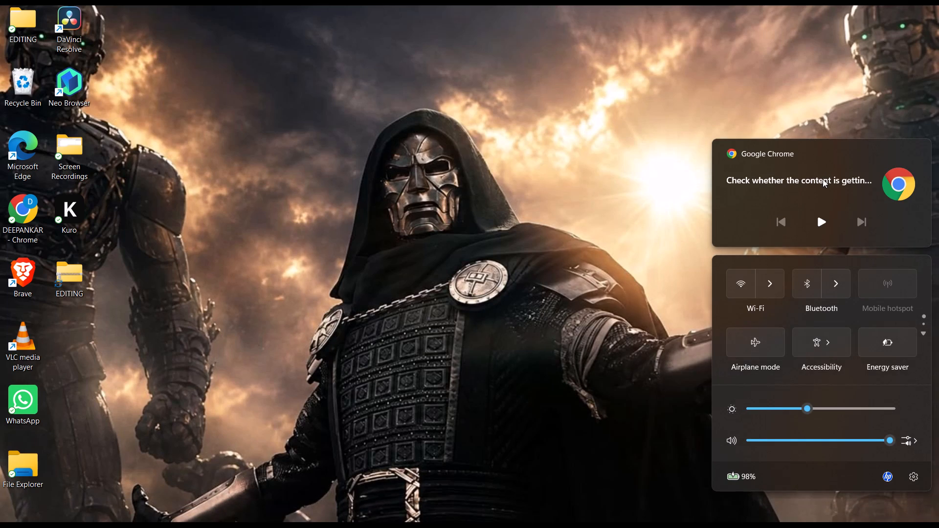
Bring up the Chrome window with the Pinterest video pin and close it.
left_click(884, 183)
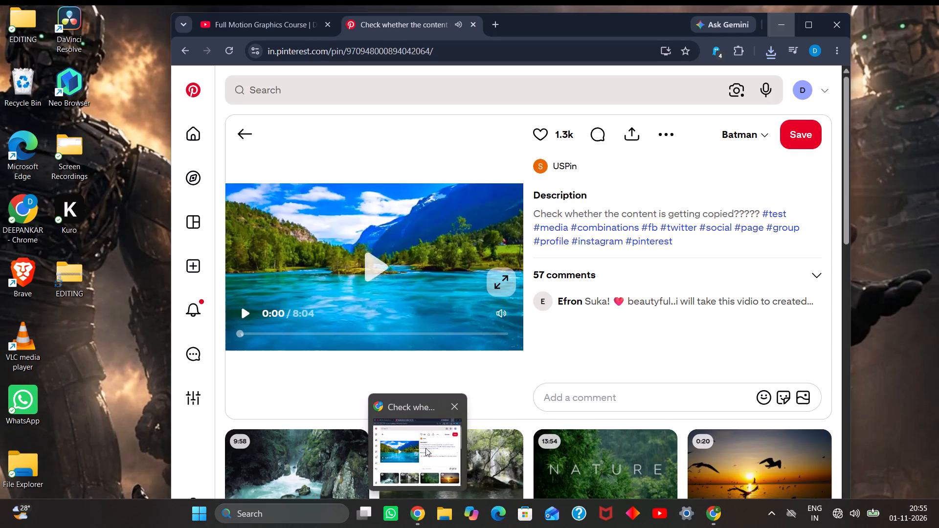
left_click(454, 407)
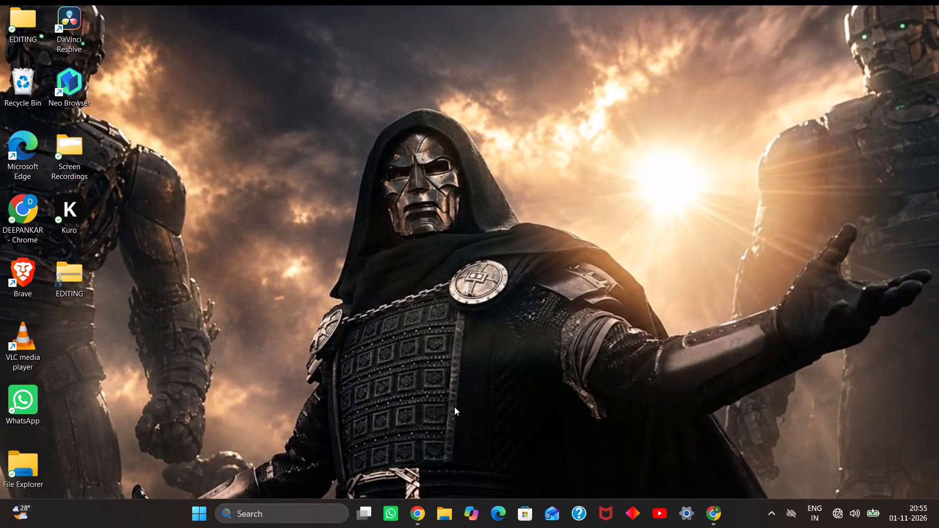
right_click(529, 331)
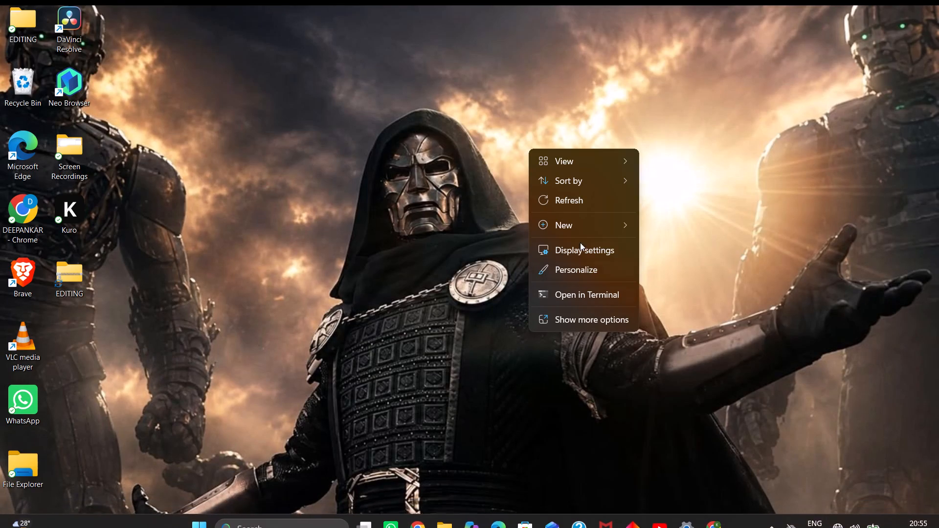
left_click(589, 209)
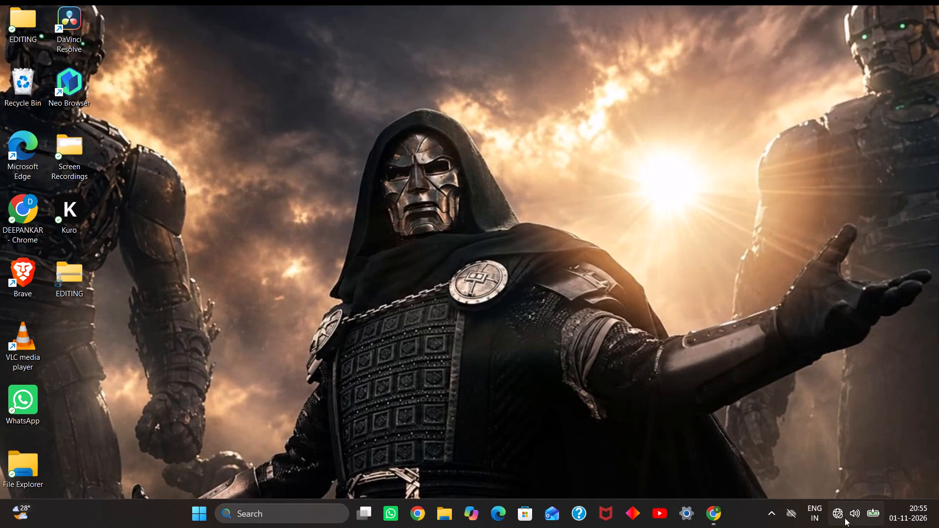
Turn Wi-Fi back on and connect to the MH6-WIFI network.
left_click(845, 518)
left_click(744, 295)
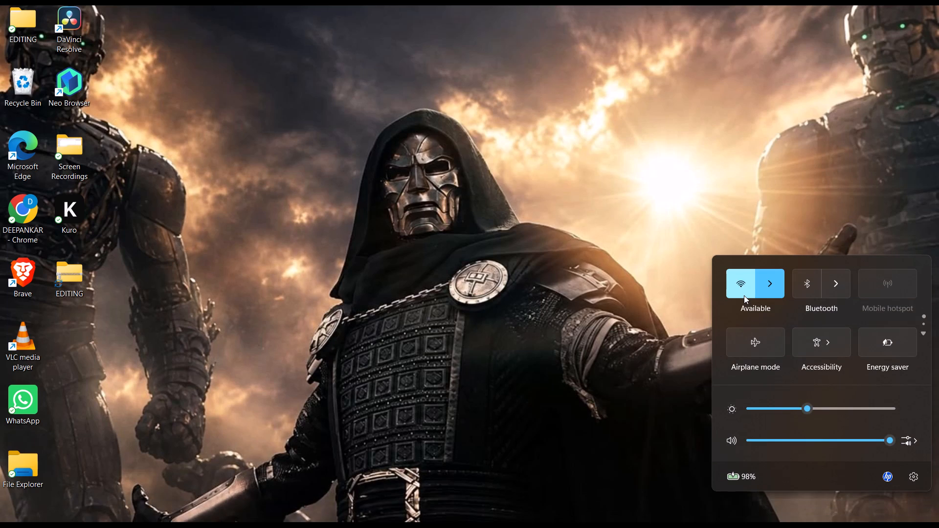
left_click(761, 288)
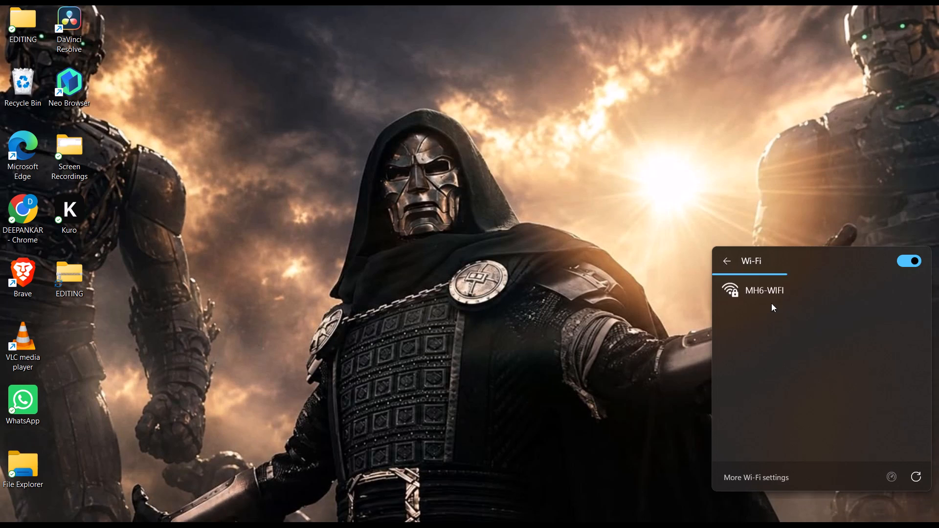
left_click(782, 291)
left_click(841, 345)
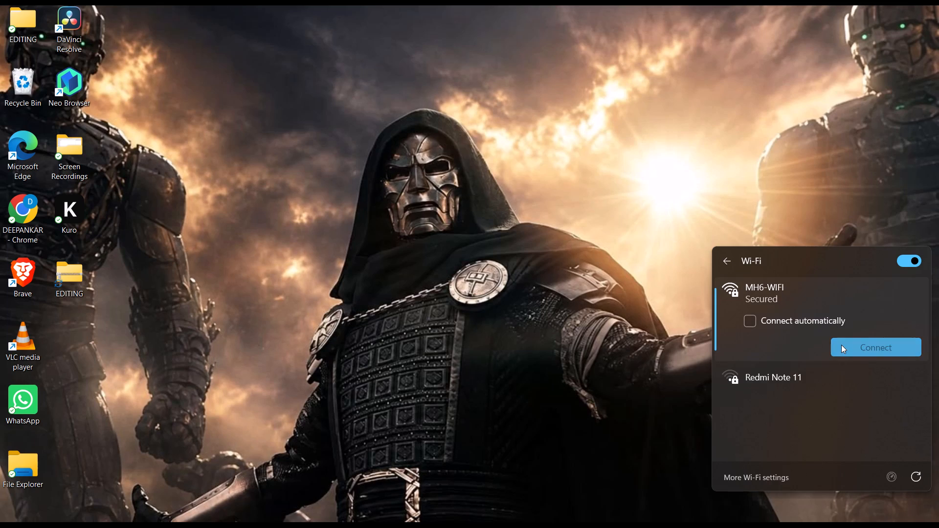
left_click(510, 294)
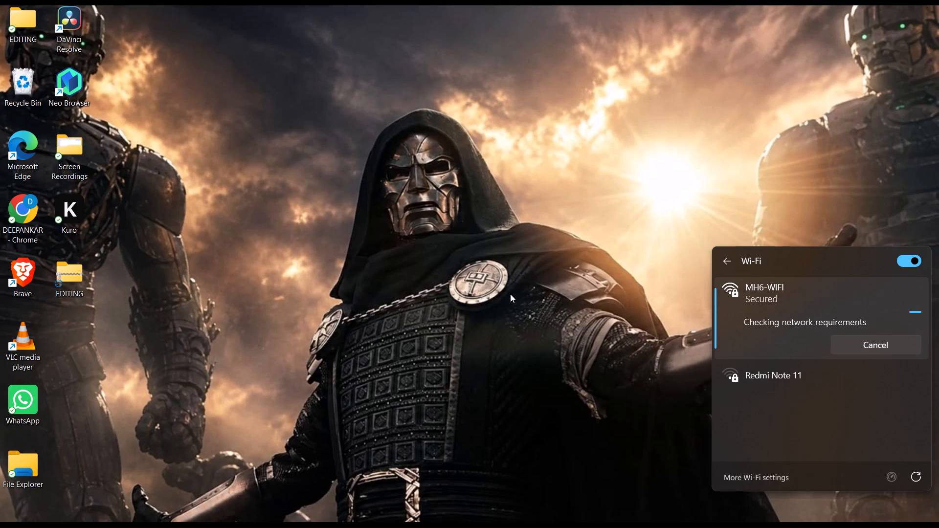
Launch Kuro from the desktop.
double_click(76, 203)
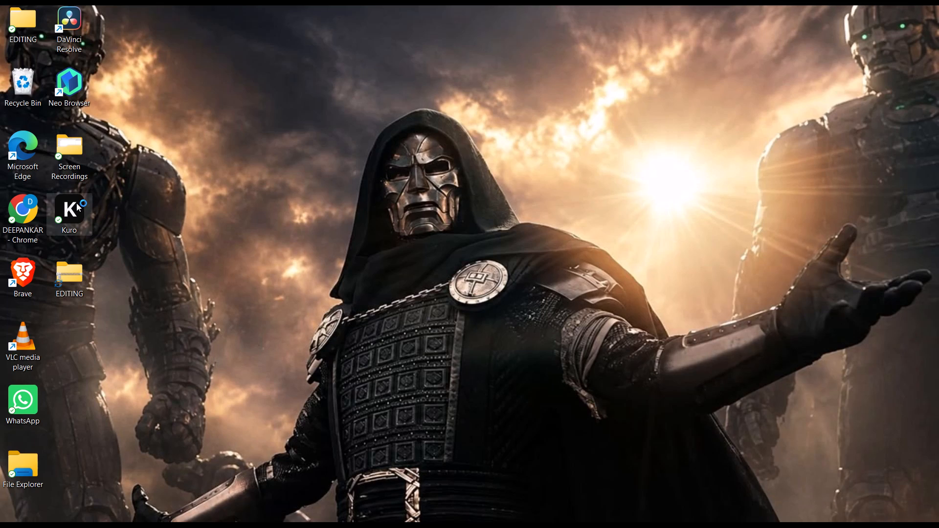